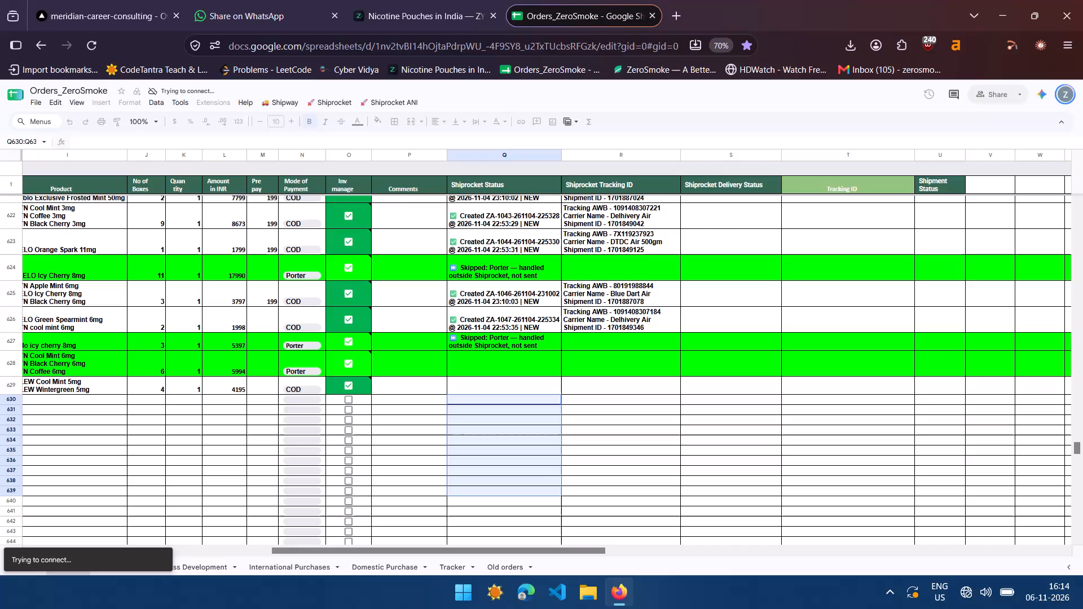
# Check the Wi-Fi connection to the realme Narzo 10 network and return to the orders sheet.
pyautogui.click(889, 594)
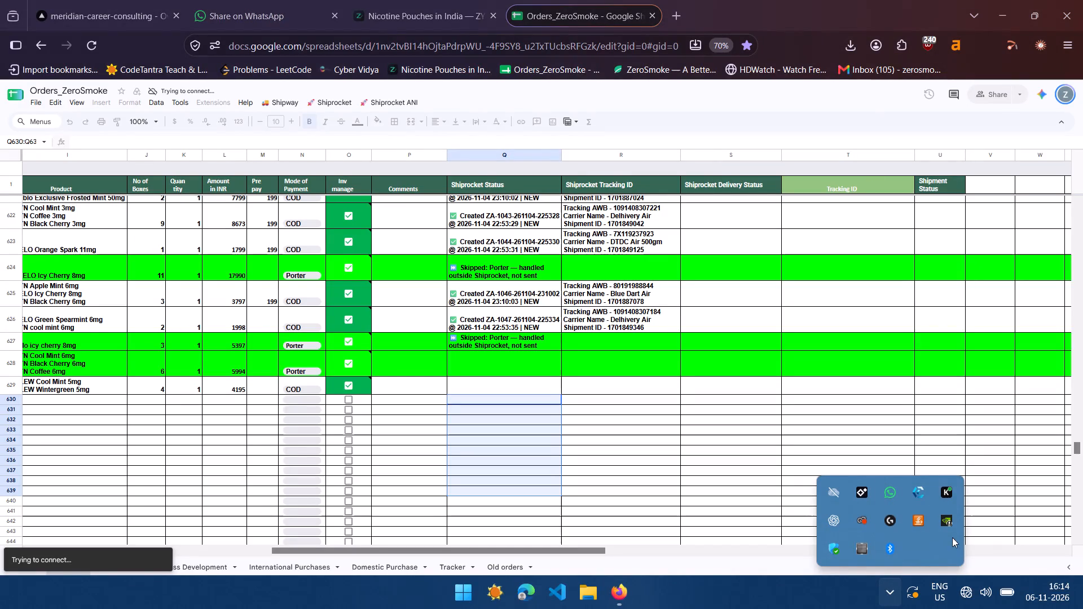
pyautogui.click(982, 606)
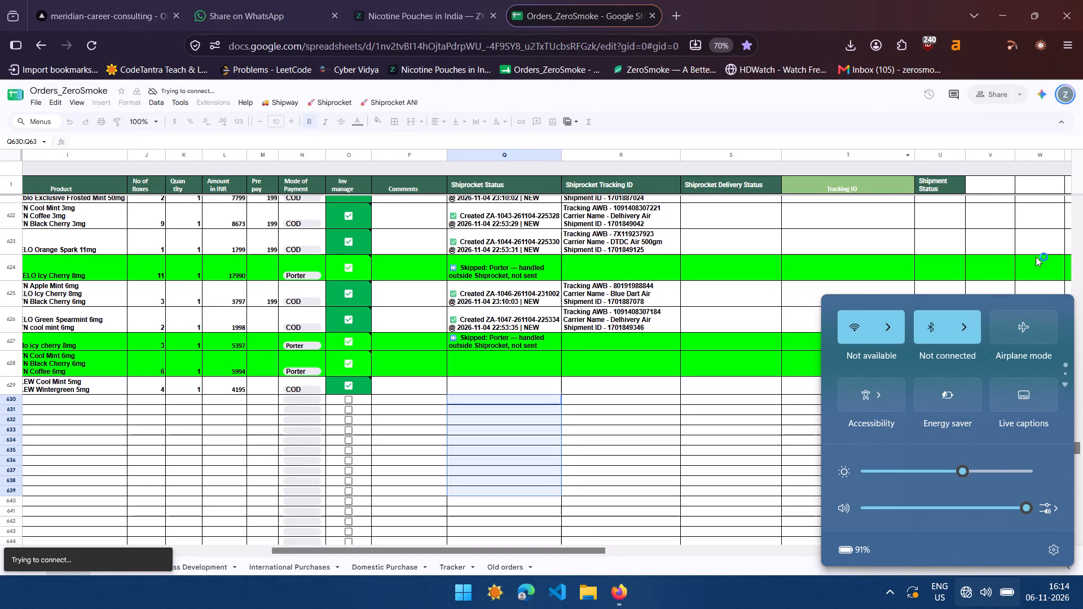
pyautogui.click(891, 337)
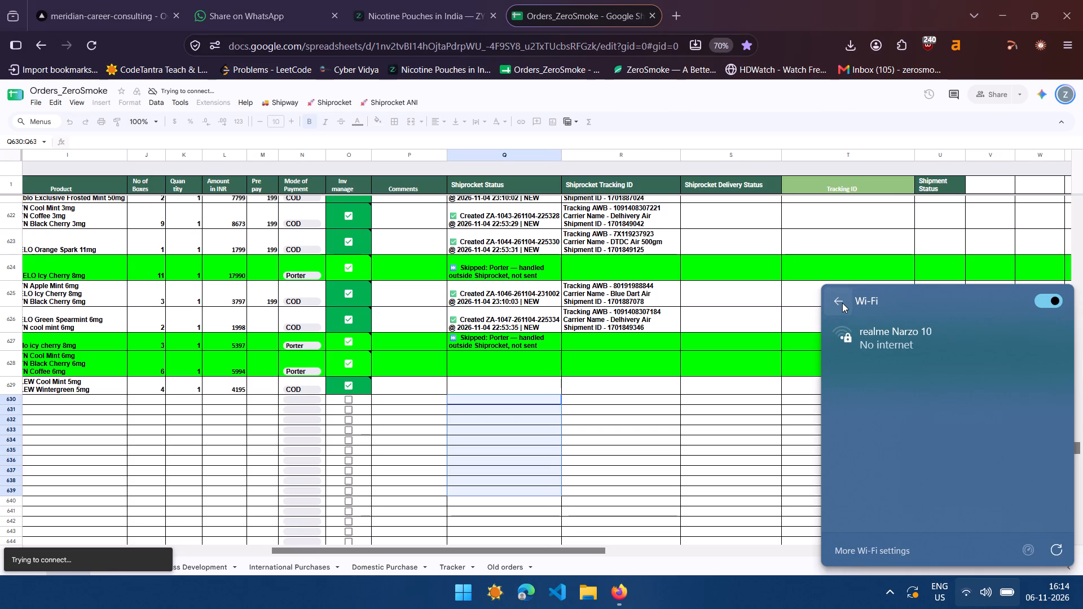
pyautogui.click(842, 303)
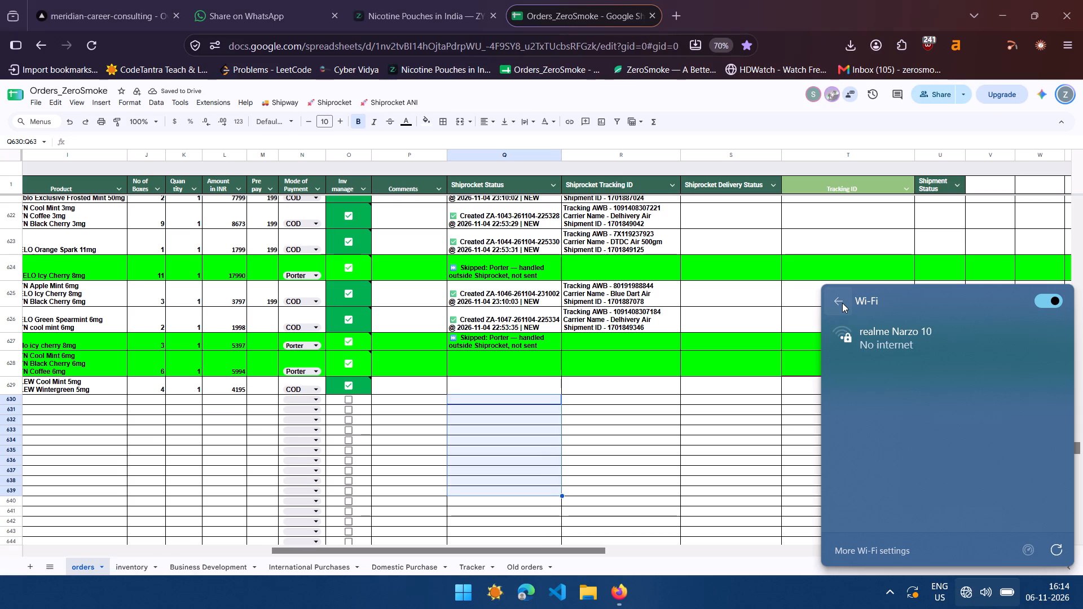
pyautogui.click(892, 323)
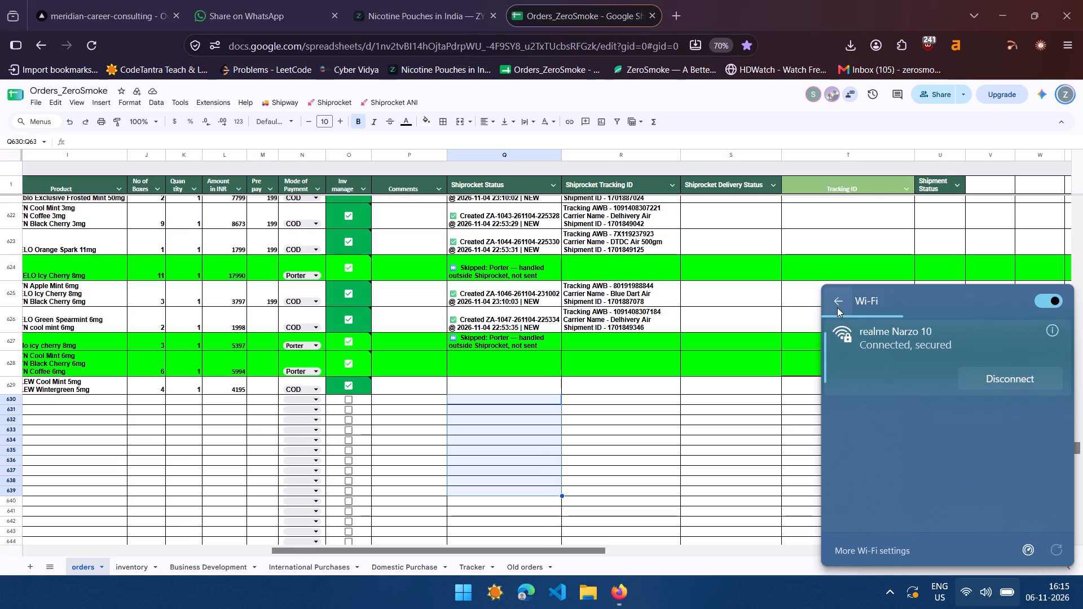
pyautogui.click(837, 307)
pyautogui.click(338, 482)
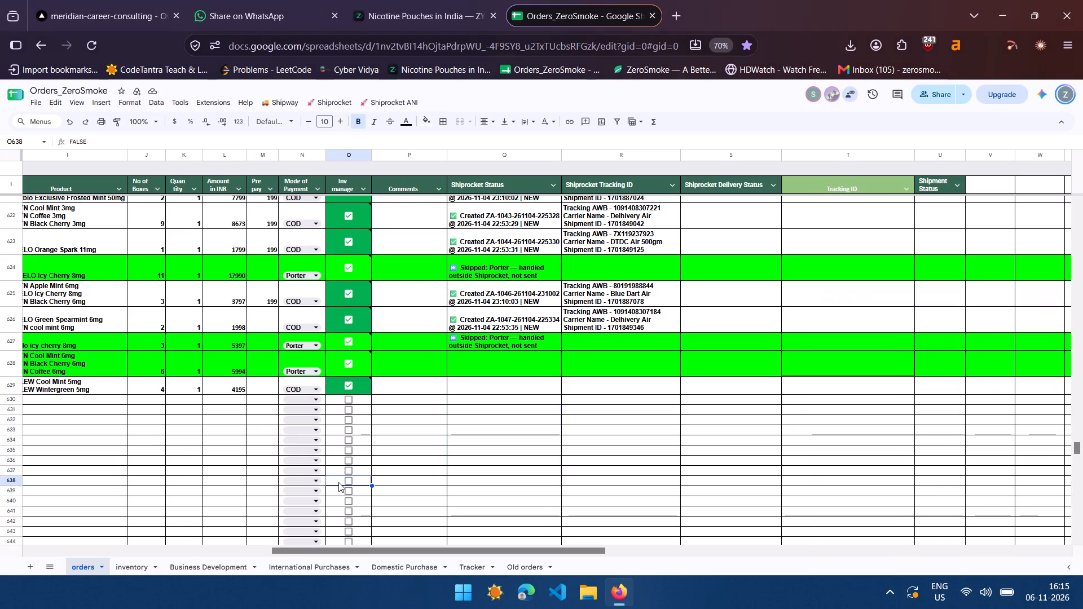
# Examine the address and product details of the most recent orders in the orders sheet.
pyautogui.hscroll(5, 204, 304)
pyautogui.hscroll(-1, 204, 304)
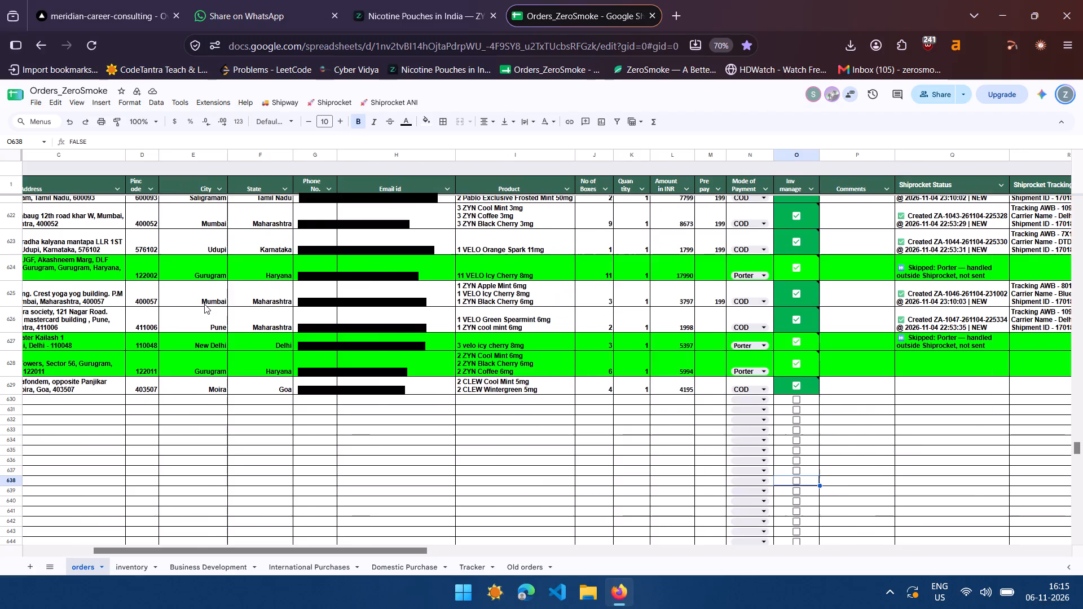
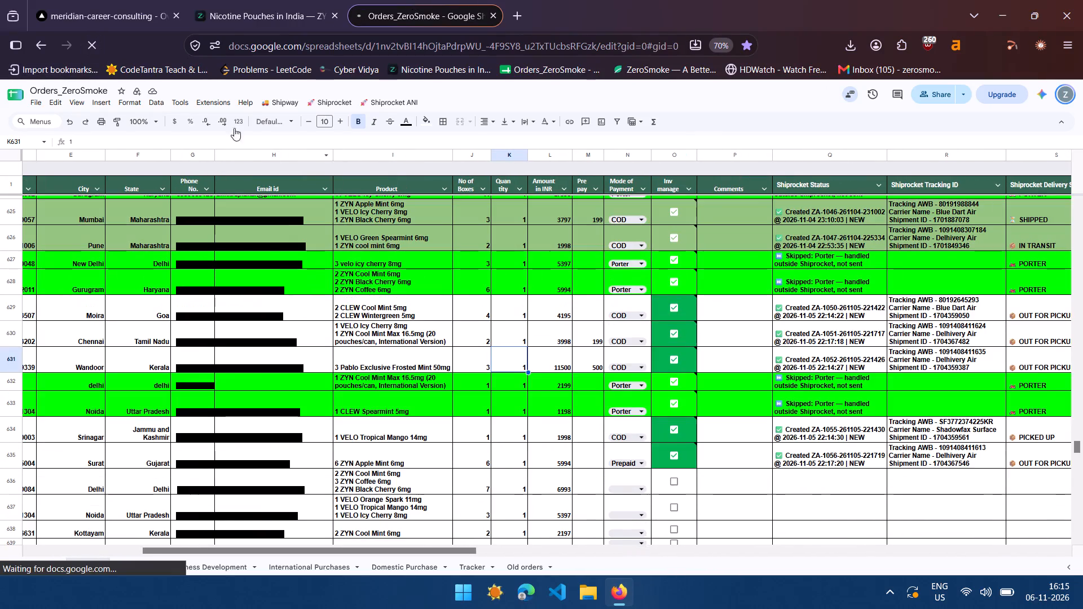
pyautogui.scroll(-3, 609, 406)
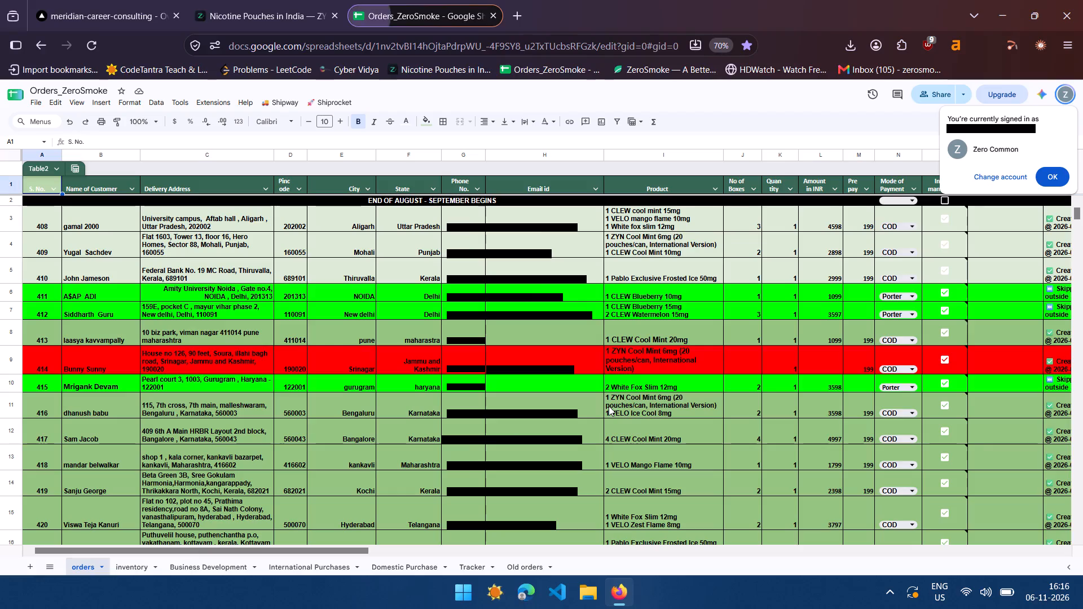
pyautogui.scroll(-7, 609, 406)
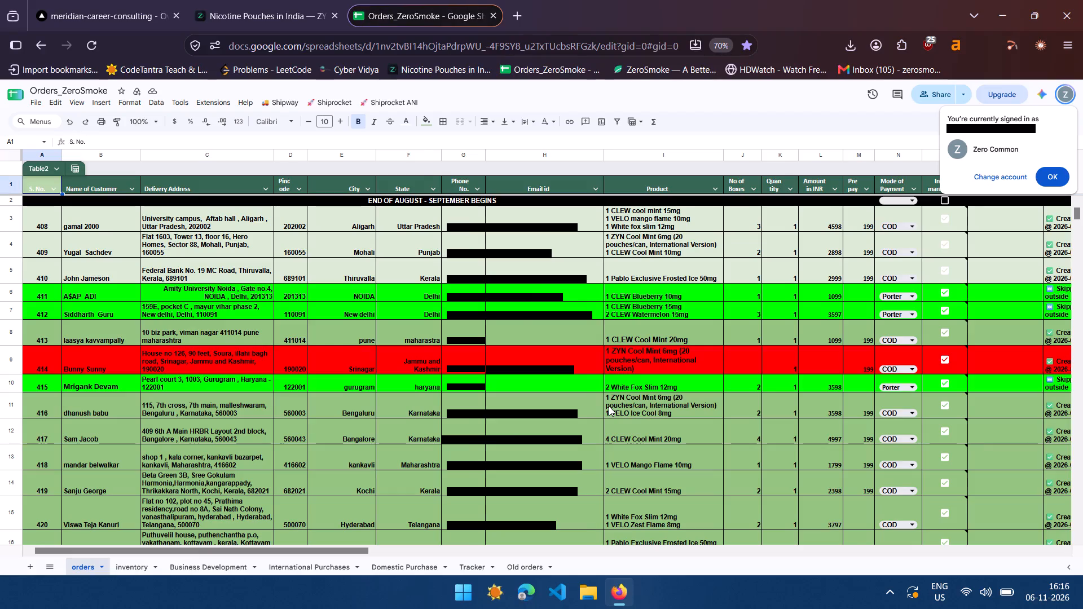
pyautogui.scroll(-4, 609, 406)
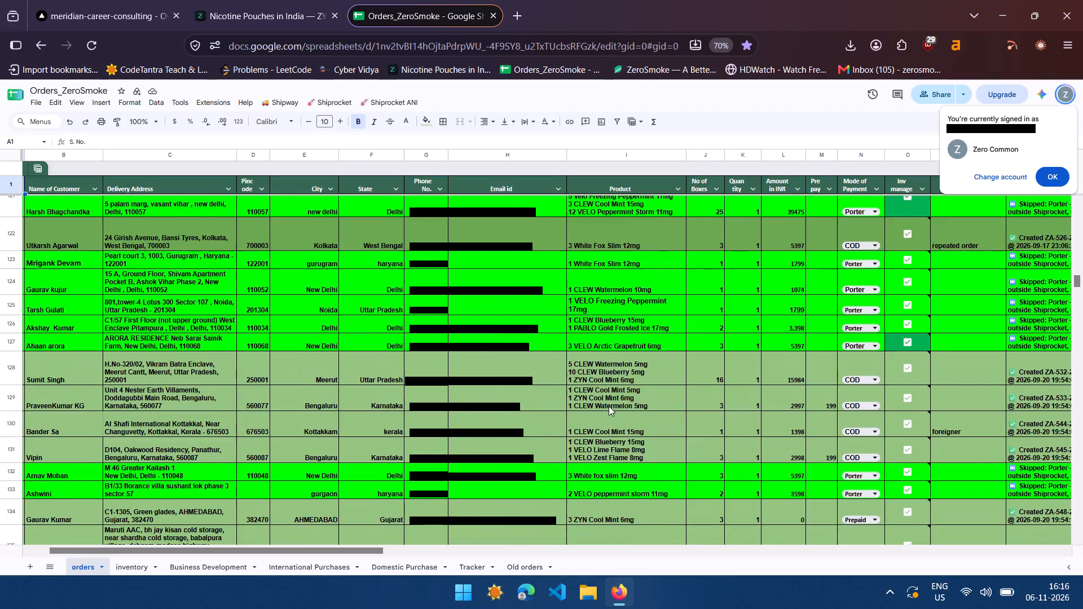
pyautogui.scroll(-14, 609, 406)
pyautogui.scroll(-8, 609, 406)
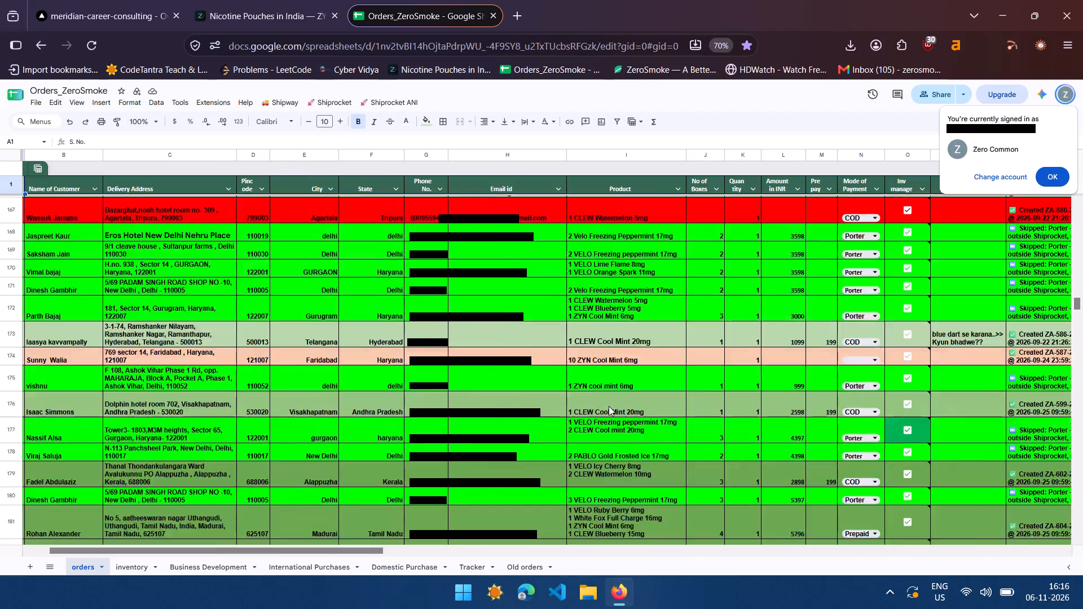
pyautogui.scroll(-5, 609, 406)
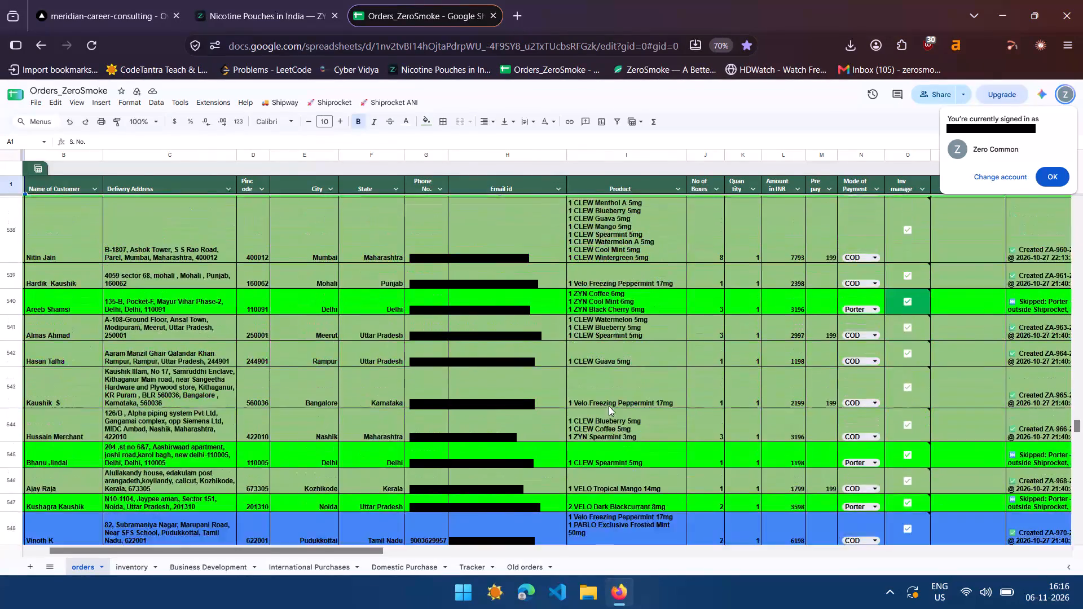
pyautogui.scroll(-11, 609, 406)
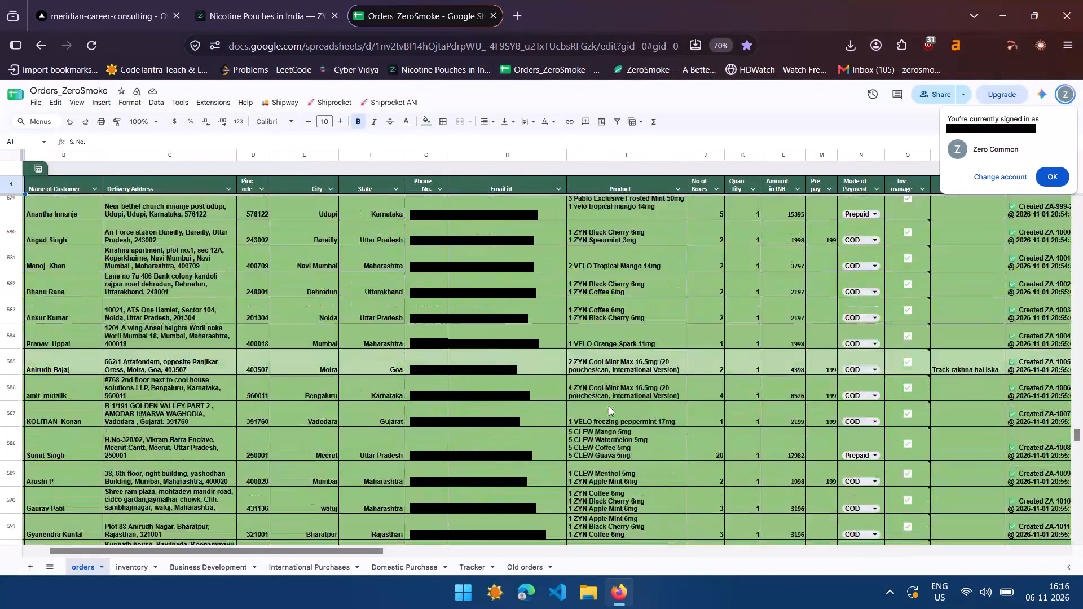
pyautogui.scroll(-7, 609, 406)
pyautogui.scroll(1, 609, 406)
pyautogui.scroll(-3, 609, 406)
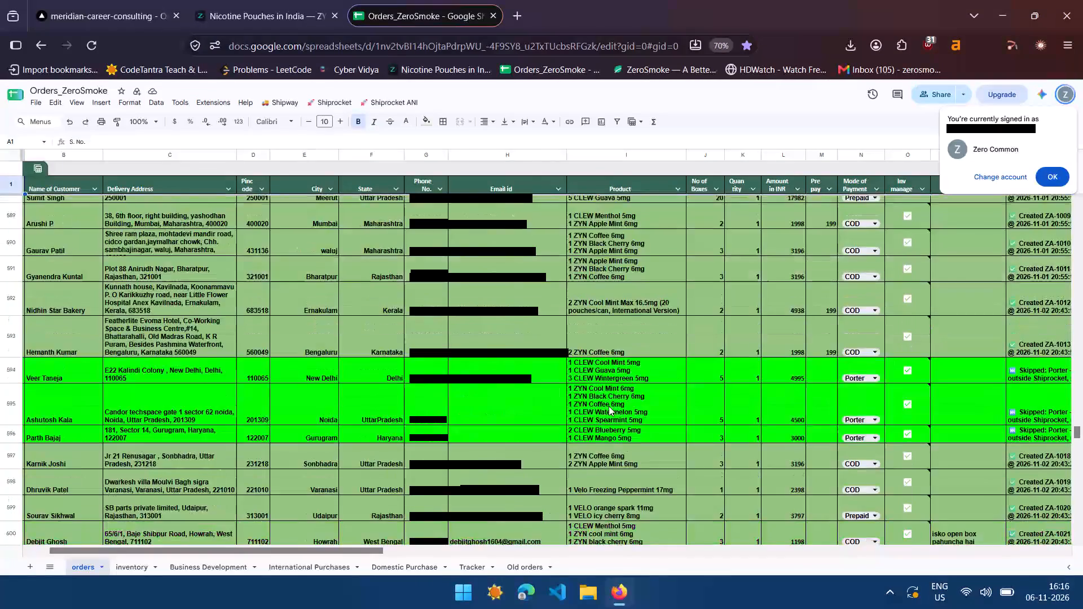
pyautogui.scroll(-5, 609, 406)
pyautogui.scroll(4, 609, 406)
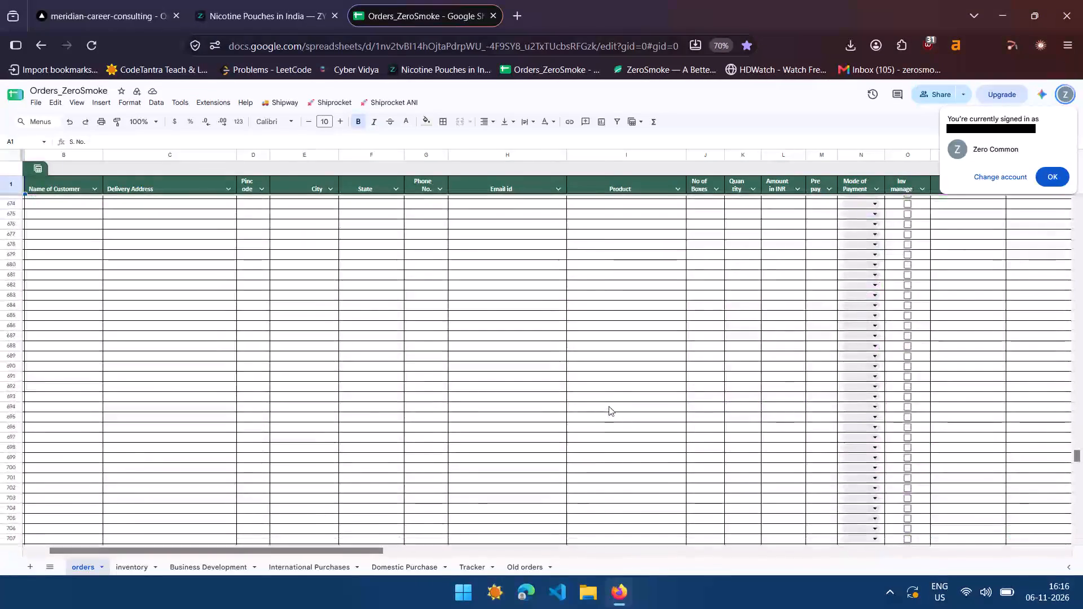
pyautogui.scroll(6, 609, 406)
pyautogui.press('w')
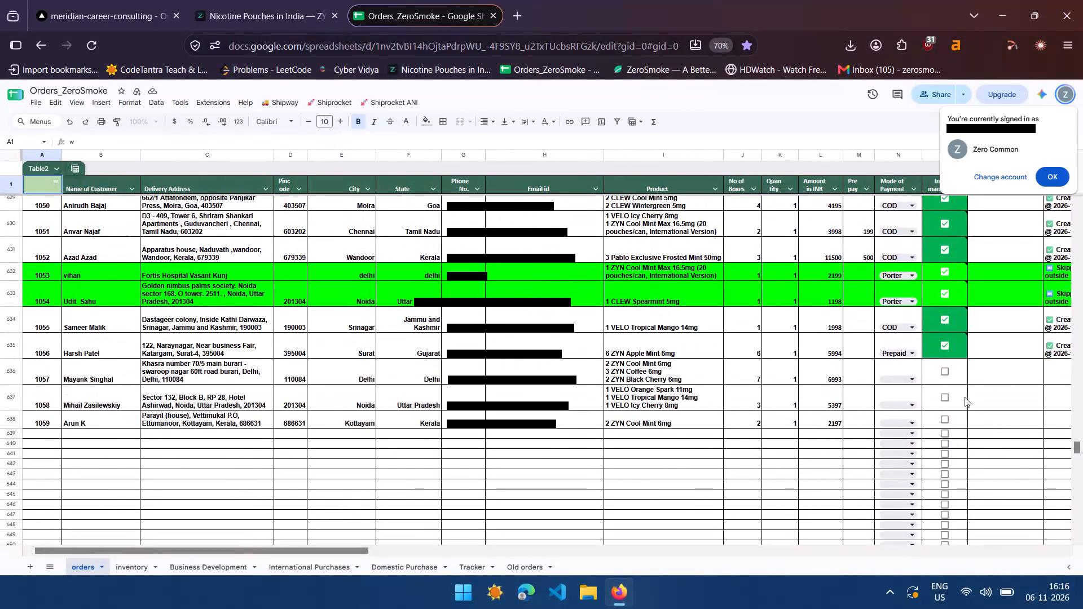
# Set the mode of payment to Porter for orders 1057 and 1058, and to COD for order 1059.
pyautogui.click(890, 381)
pyautogui.click(890, 423)
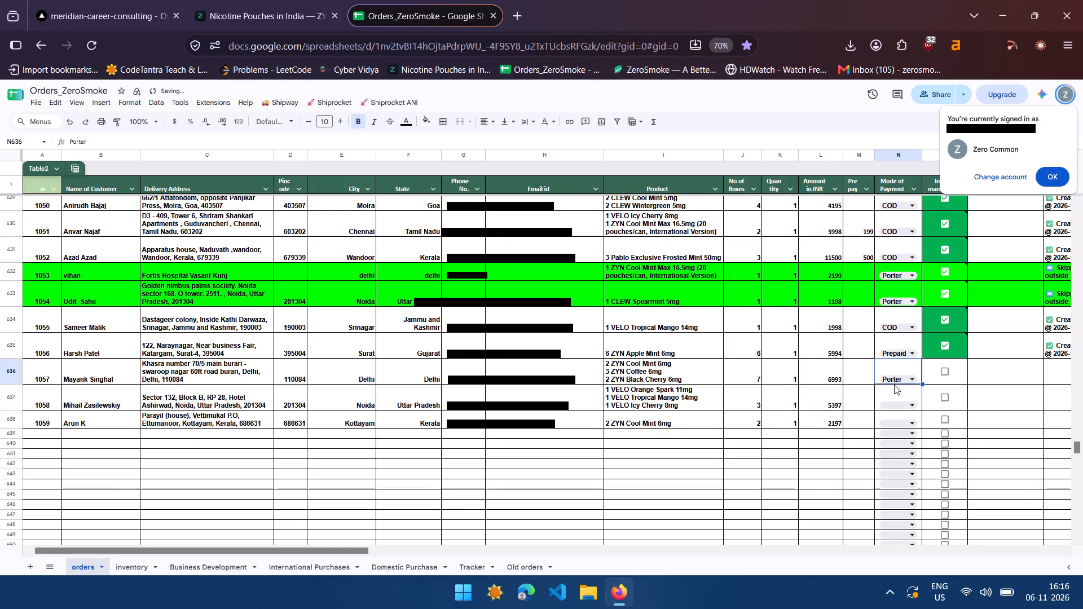
pyautogui.click(896, 403)
pyautogui.click(893, 447)
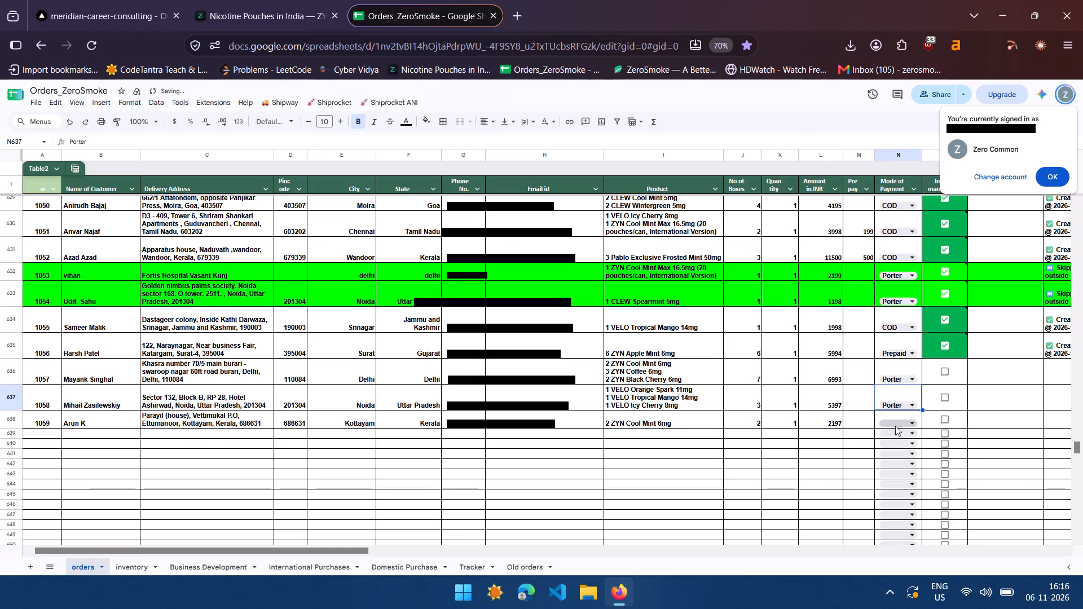
pyautogui.click(896, 422)
pyautogui.click(893, 435)
# Set order 1059's amount to 1998 INR and its prepay to 199.
pyautogui.click(831, 421)
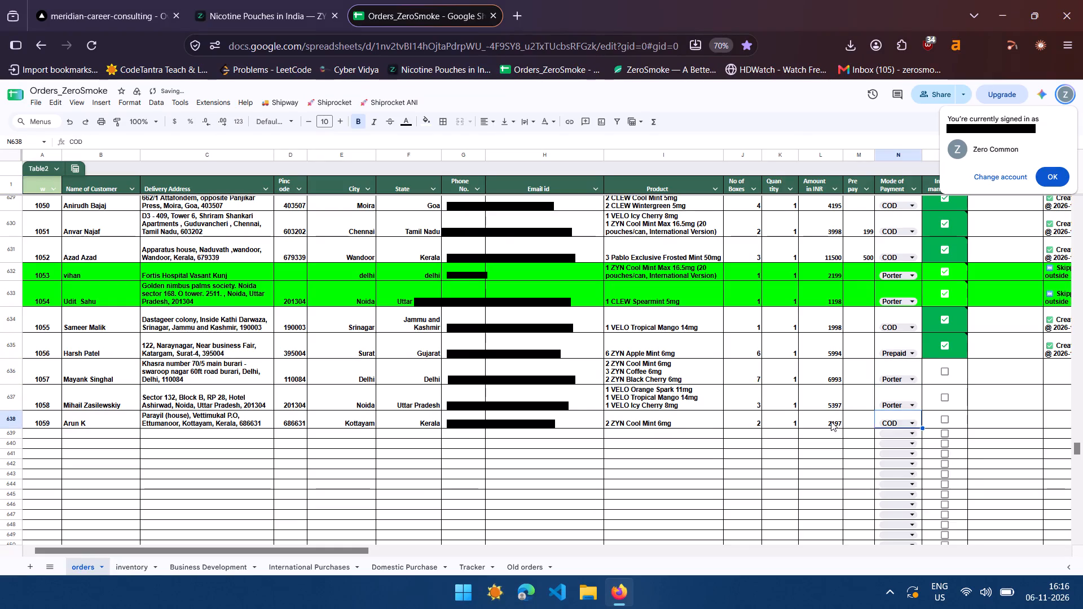
pyautogui.press('BackSpace')
pyautogui.write('1998')
pyautogui.click(862, 419)
pyautogui.write('199')
# Check the inventory management box for orders 1059, 1058 and 1057, then uncheck and recheck it for order 1059.
pyautogui.click(946, 421)
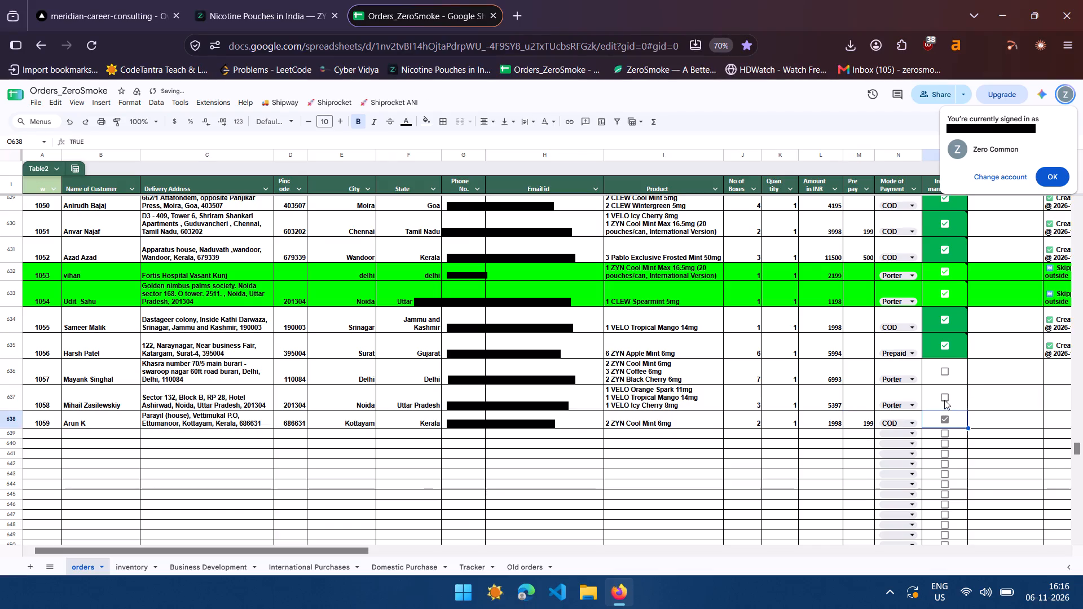
pyautogui.click(944, 398)
pyautogui.click(946, 375)
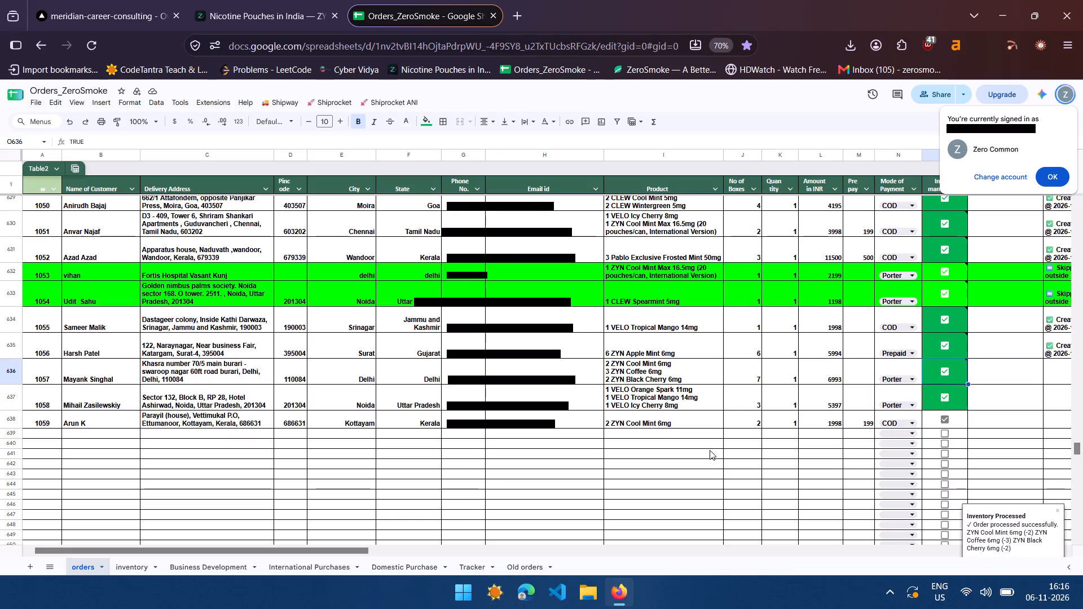
pyautogui.click(948, 422)
pyautogui.click(949, 422)
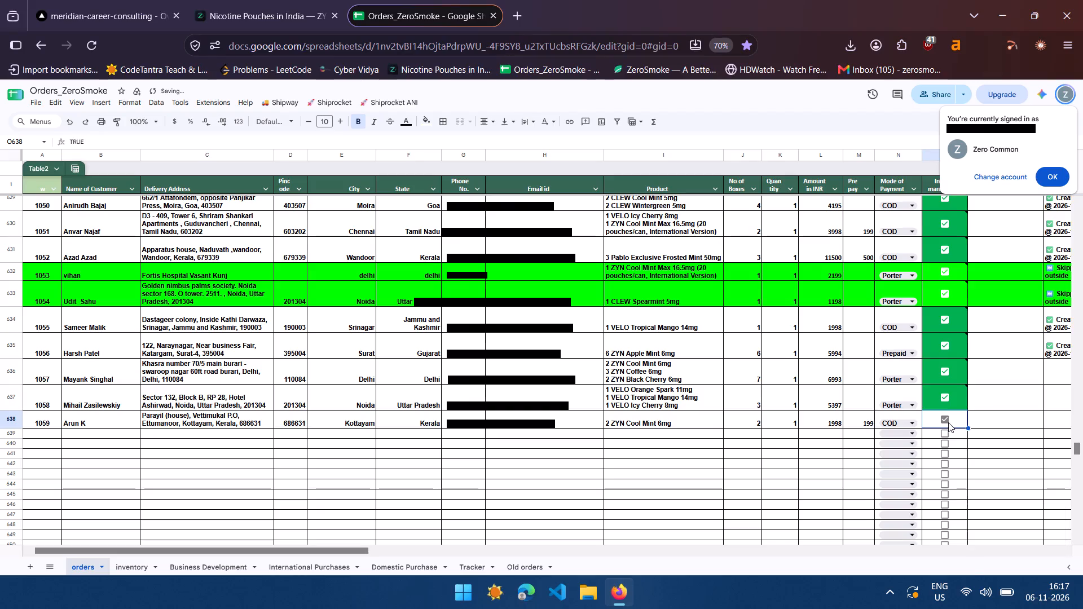
pyautogui.hscroll(-2, 760, 447)
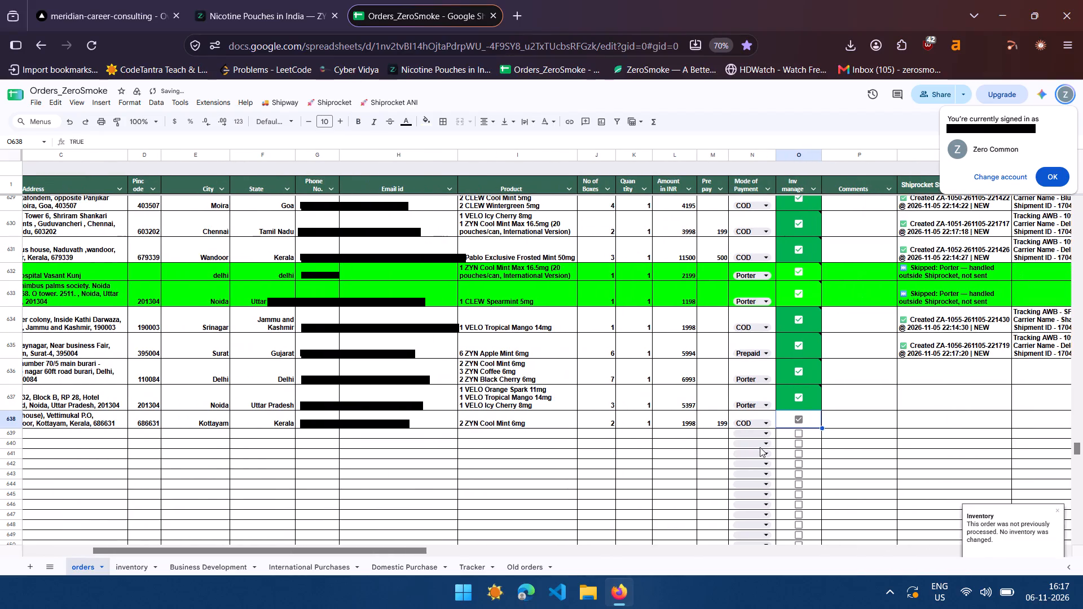
pyautogui.hscroll(2, 760, 447)
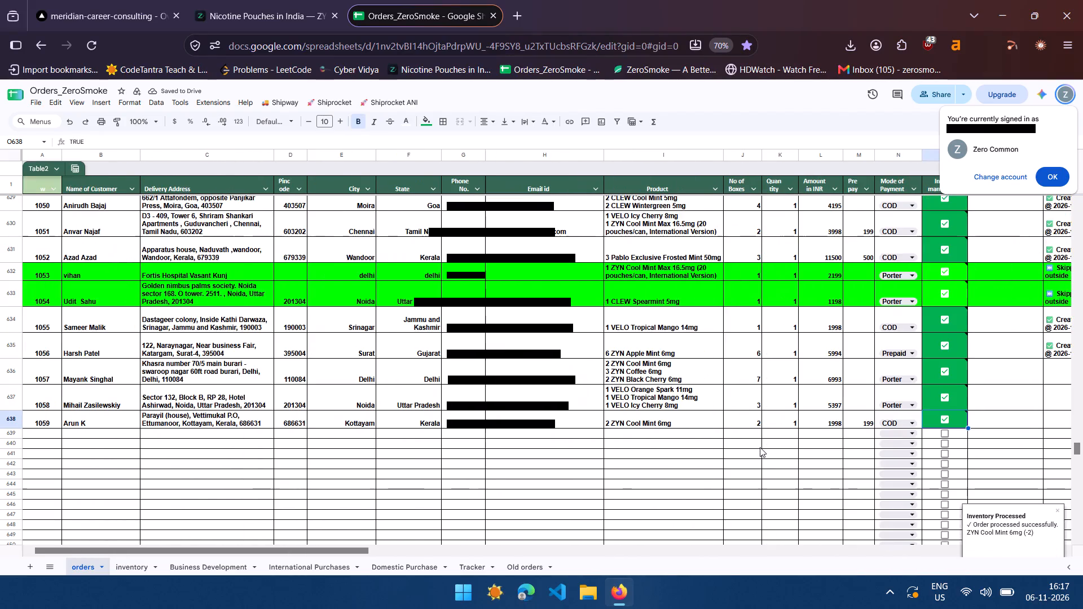
# Switch to the ZeroSmoke admin orders page and try to close the Export to Google Sheets dialog.
pyautogui.click(250, 0)
pyautogui.click(681, 143)
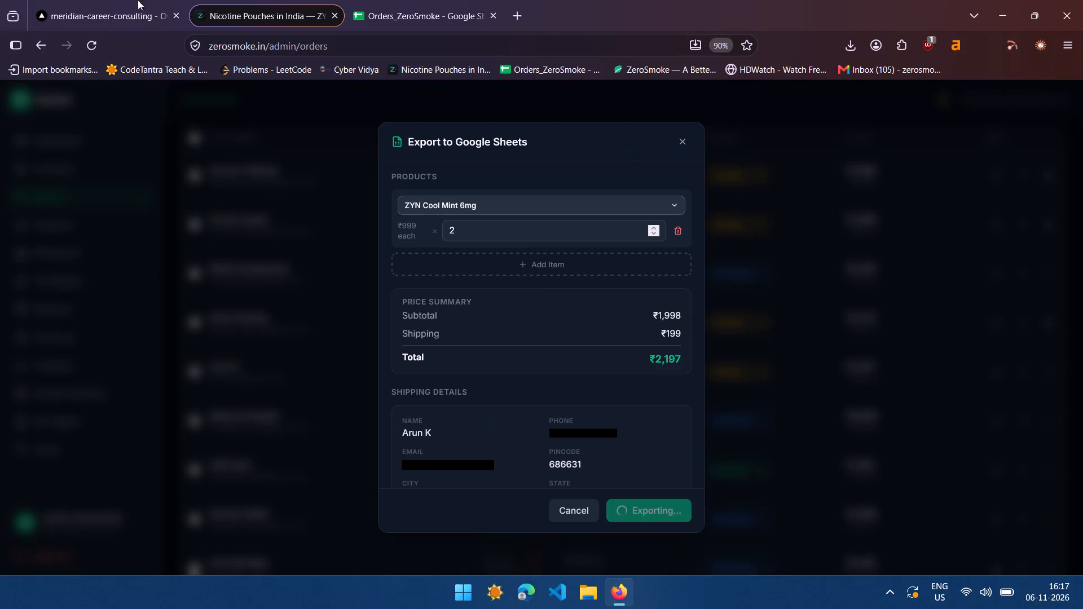
# Switch to the meridian-career-consulting project in Vercel and open its live production site.
pyautogui.click(82, 0)
pyautogui.click(82, 0)
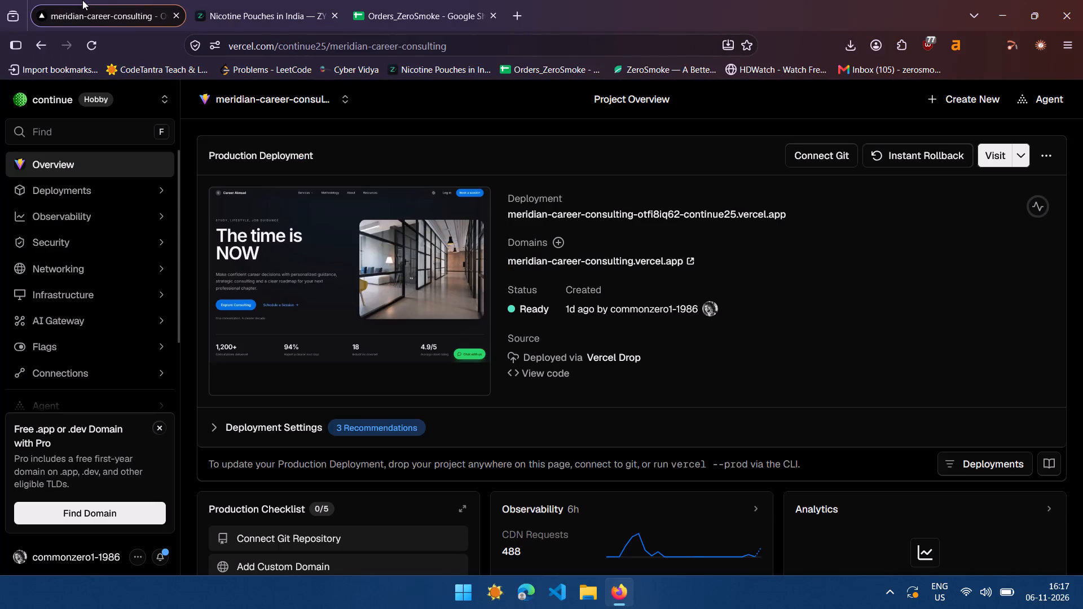
pyautogui.click(276, 200)
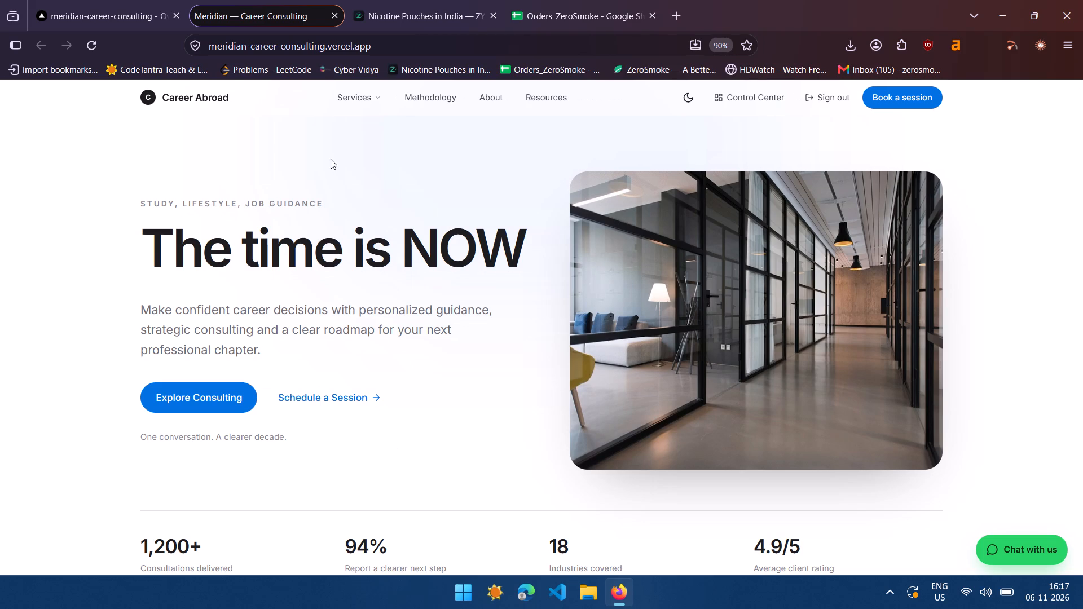
# Look through the Career Abroad home page, including the audience sections and the consulting service cards with session fees.
pyautogui.scroll(-3, 287, 273)
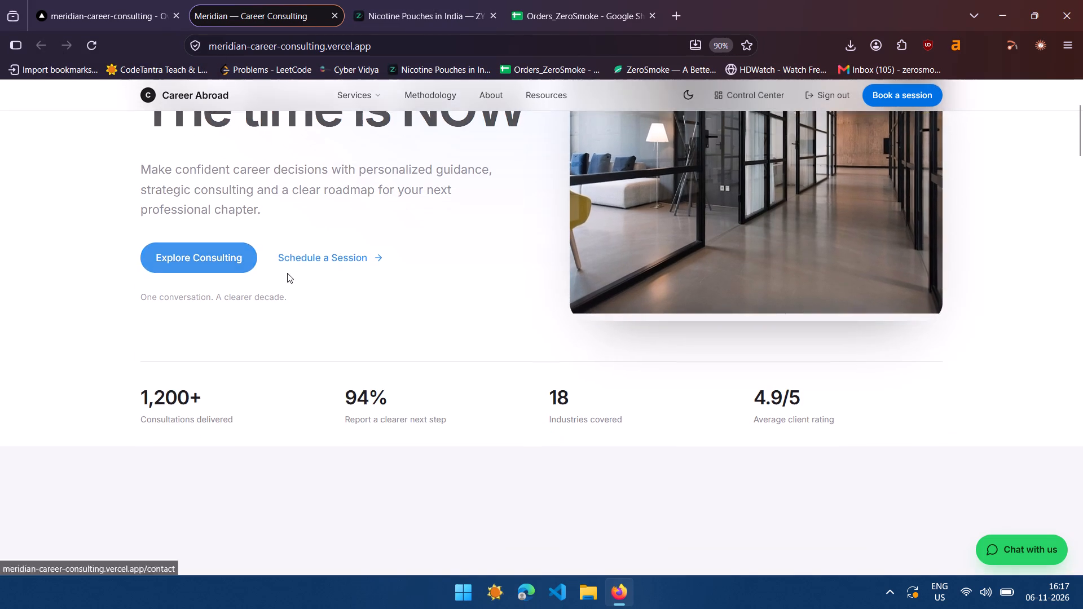
pyautogui.scroll(-5, 287, 273)
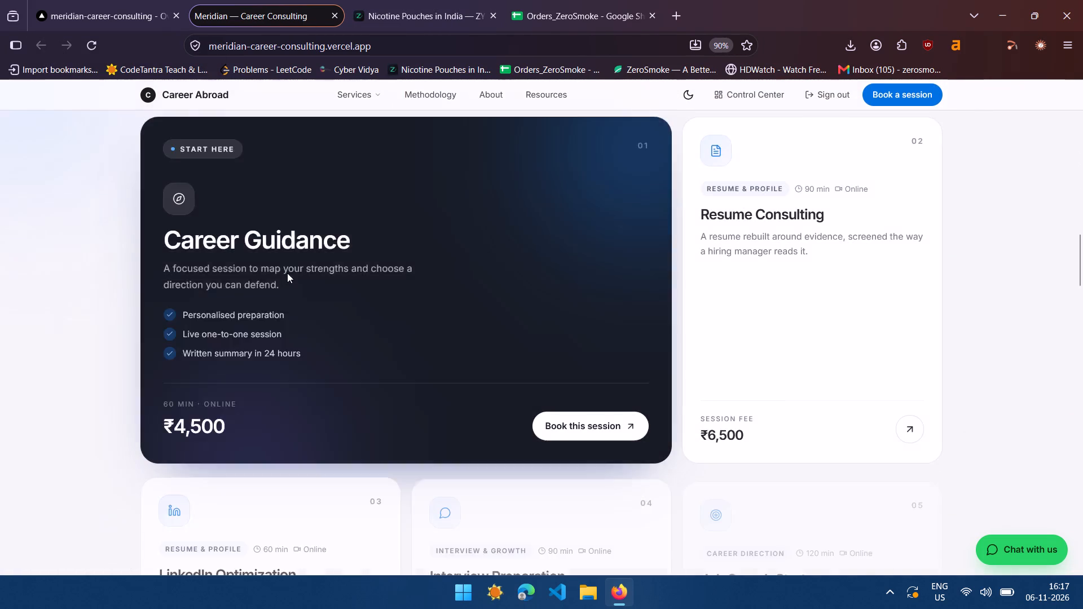
pyautogui.scroll(-4, 287, 273)
pyautogui.scroll(9, 287, 273)
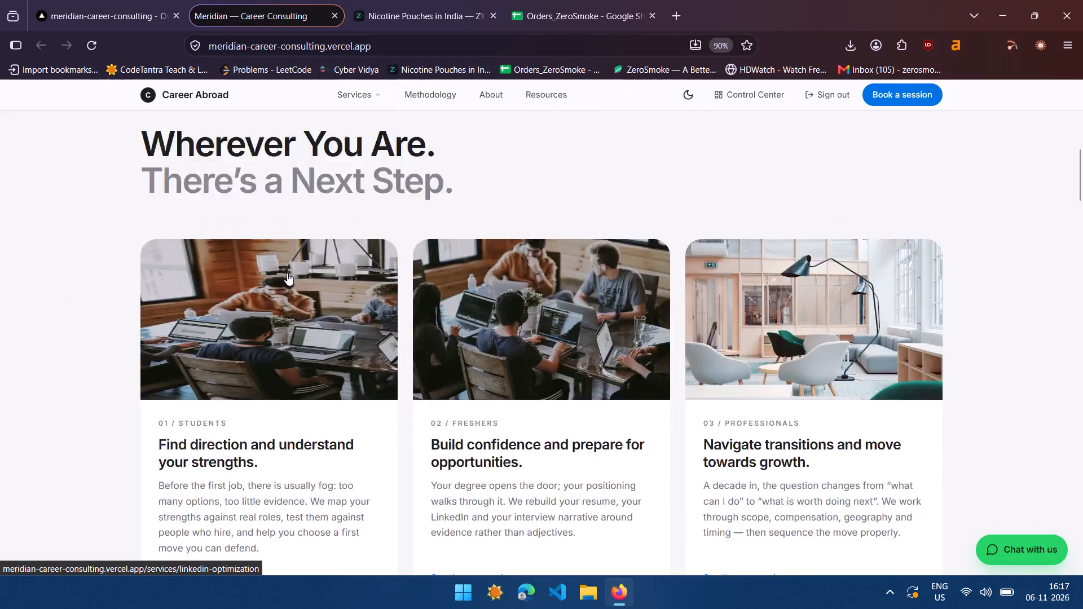
pyautogui.scroll(1, 287, 273)
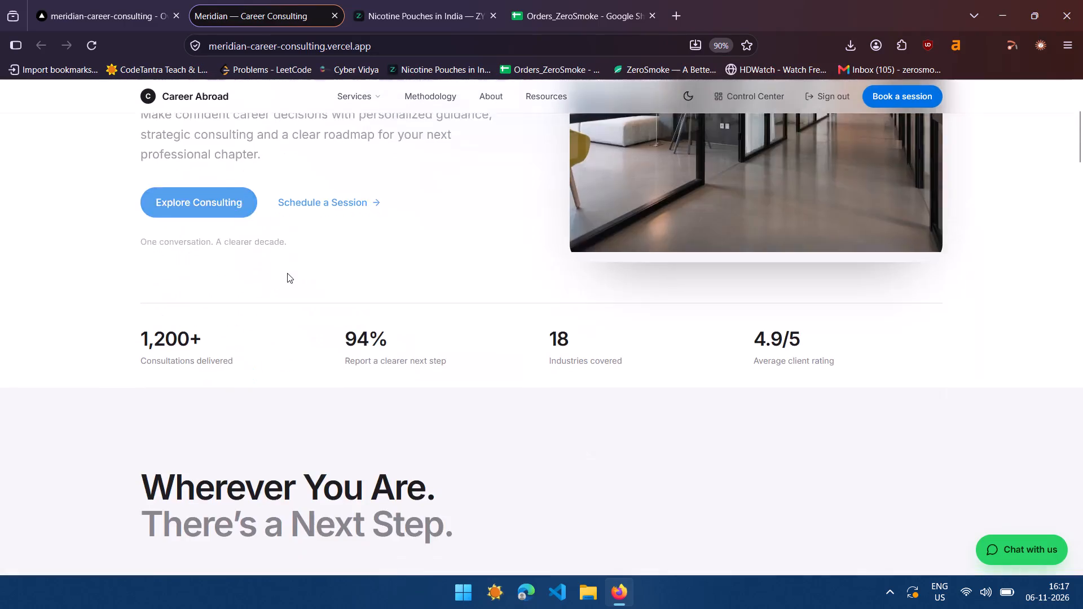
pyautogui.scroll(-6, 287, 273)
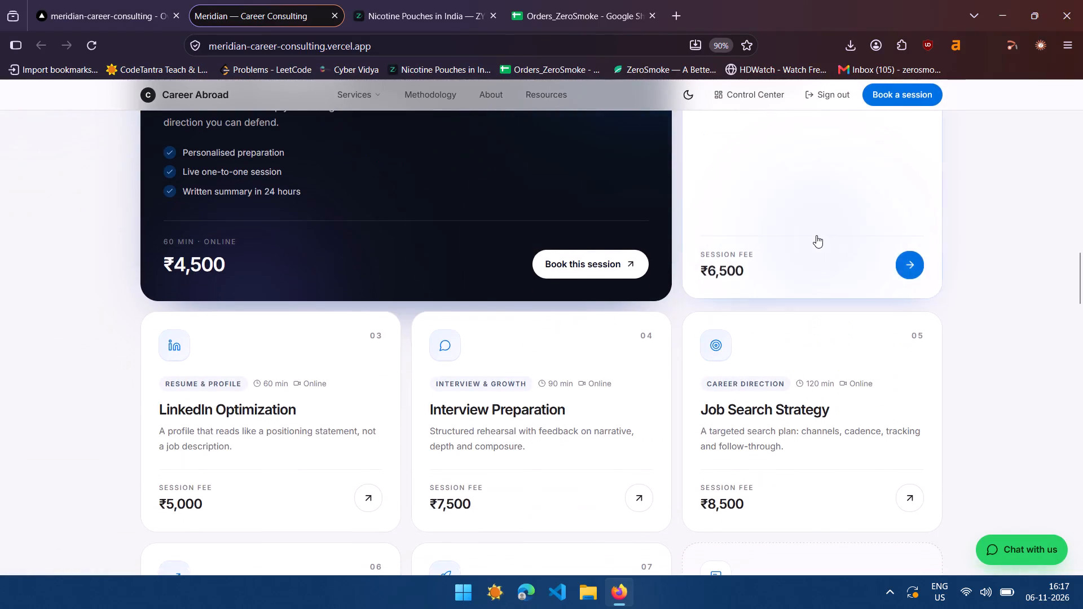
# Open the Resume Consulting service and examine its description and session reservation form.
pyautogui.click(816, 235)
pyautogui.scroll(-2, 816, 235)
pyautogui.hscroll(-1, 816, 235)
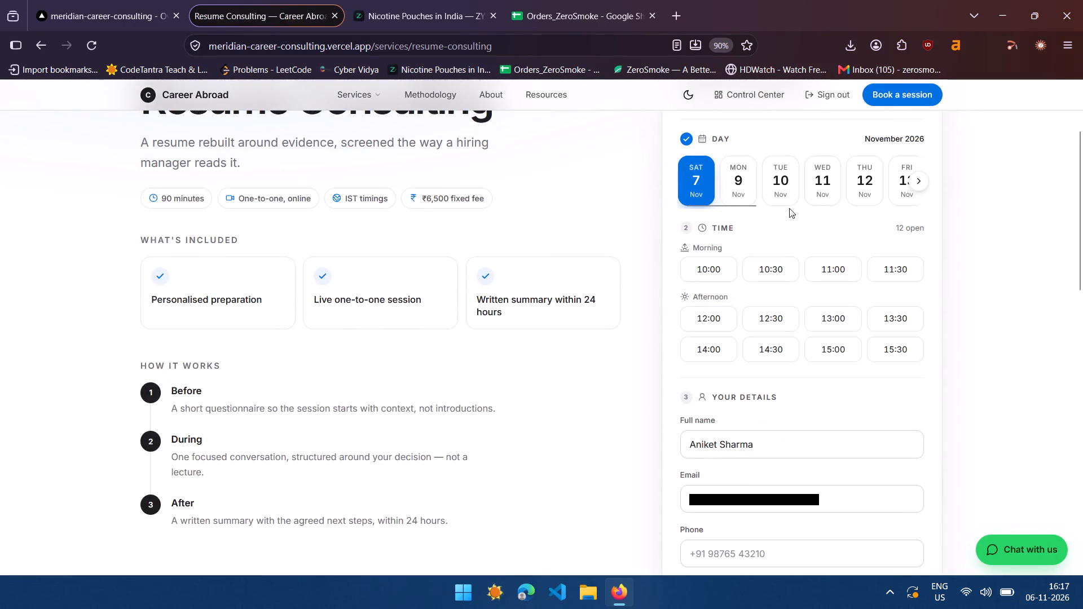
pyautogui.scroll(-2, 799, 334)
pyautogui.scroll(-2, 665, 423)
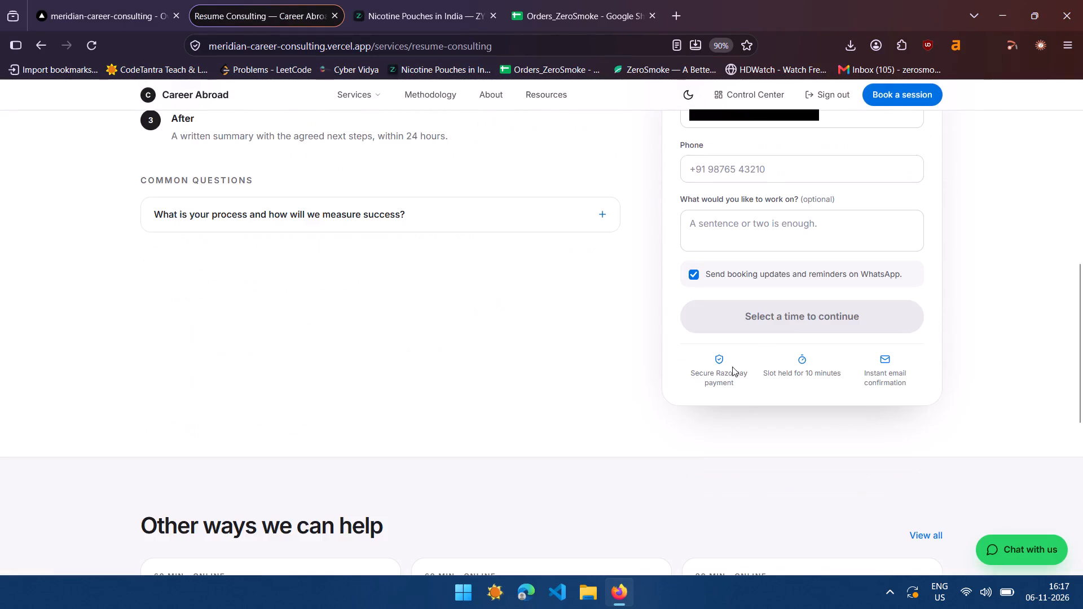
pyautogui.scroll(3, 681, 279)
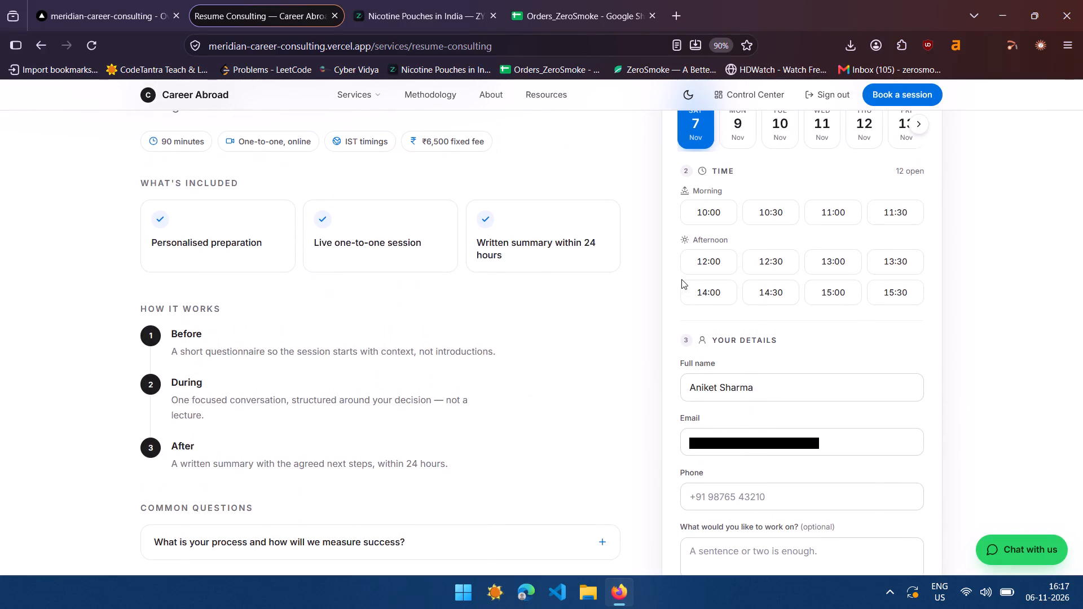
pyautogui.scroll(6, 681, 279)
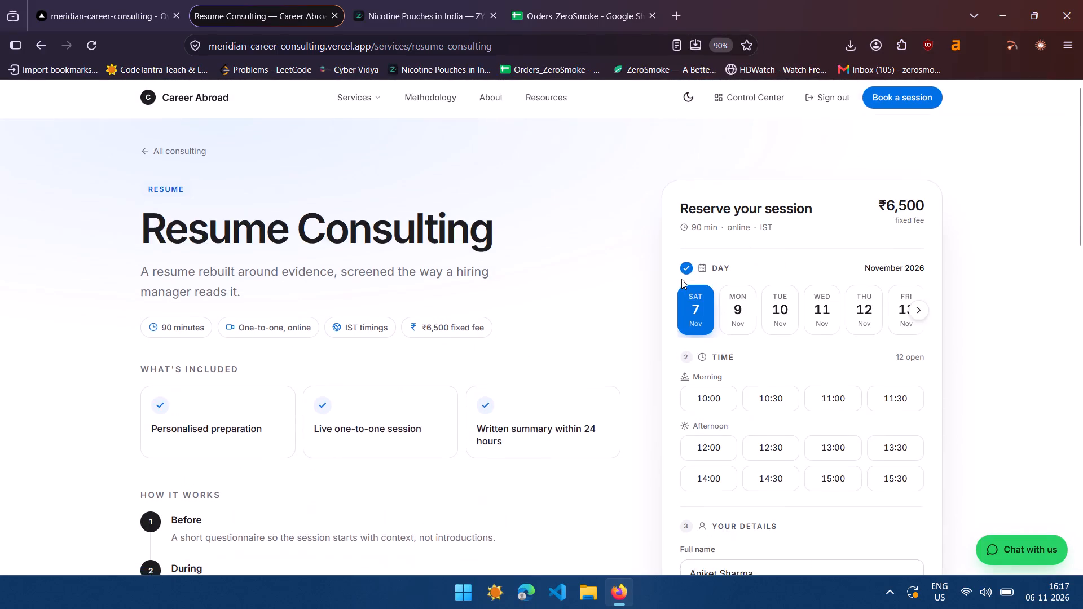
pyautogui.scroll(1, 681, 279)
# Go to the site's Control Center and review the Razorpay setup instructions, key fields and webhook details under Integrations.
pyautogui.click(768, 99)
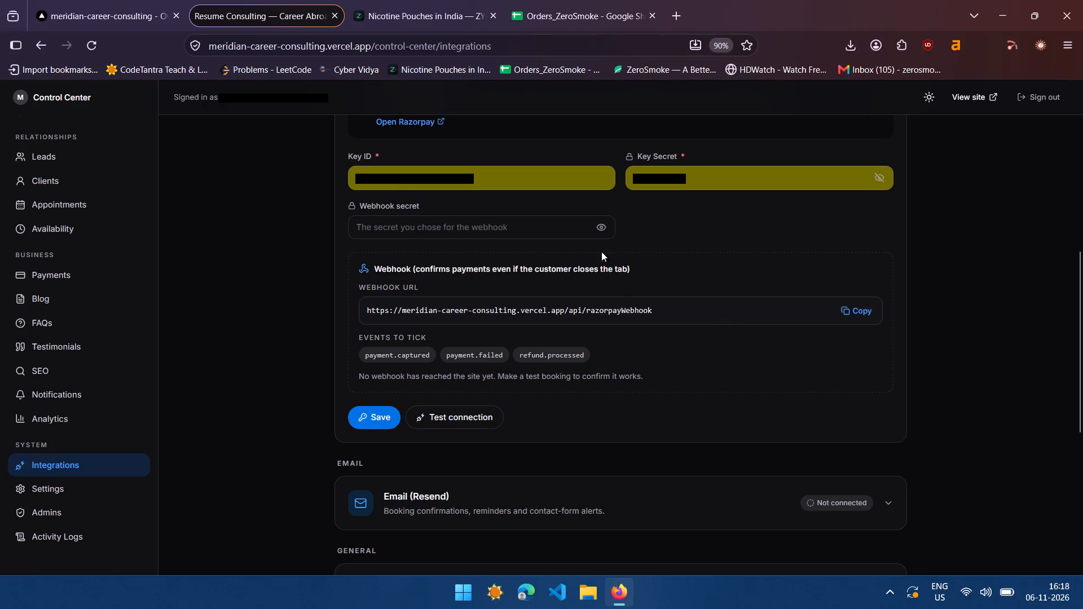
pyautogui.scroll(1, 575, 276)
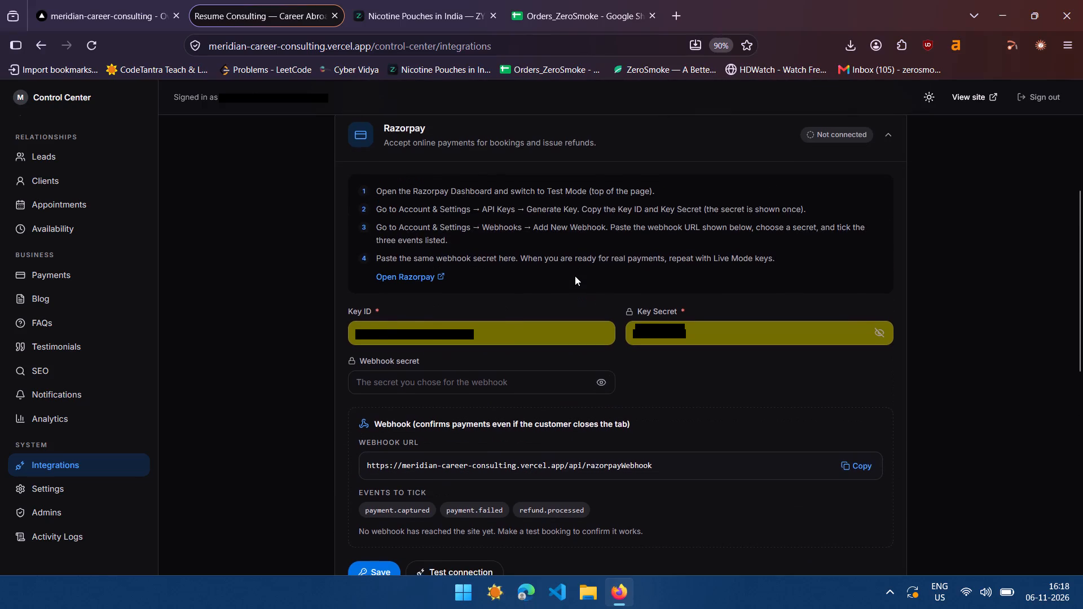
pyautogui.scroll(1, 575, 276)
pyautogui.scroll(-2, 421, 283)
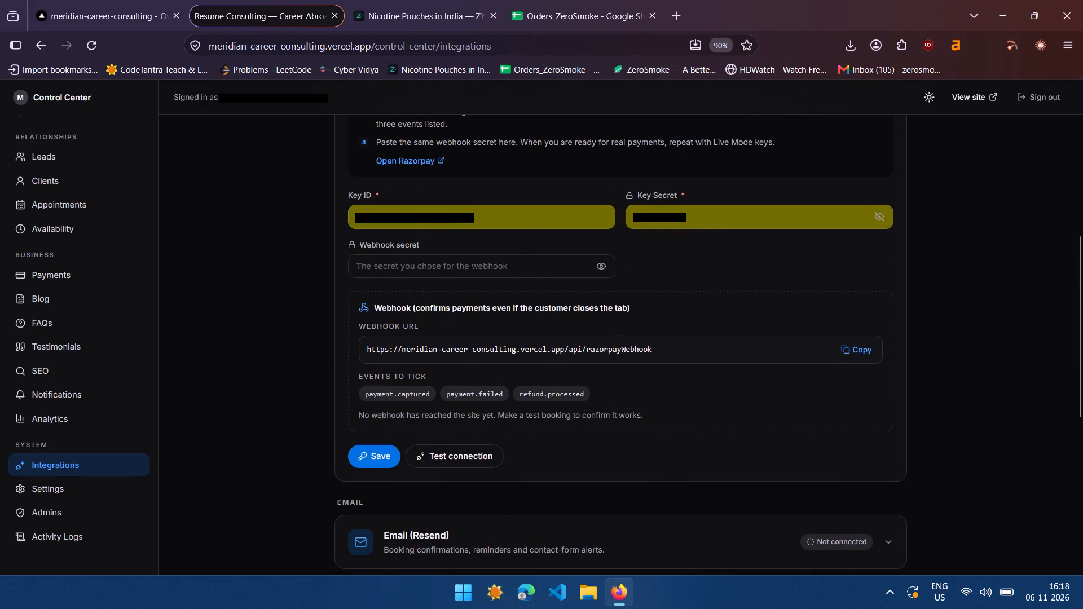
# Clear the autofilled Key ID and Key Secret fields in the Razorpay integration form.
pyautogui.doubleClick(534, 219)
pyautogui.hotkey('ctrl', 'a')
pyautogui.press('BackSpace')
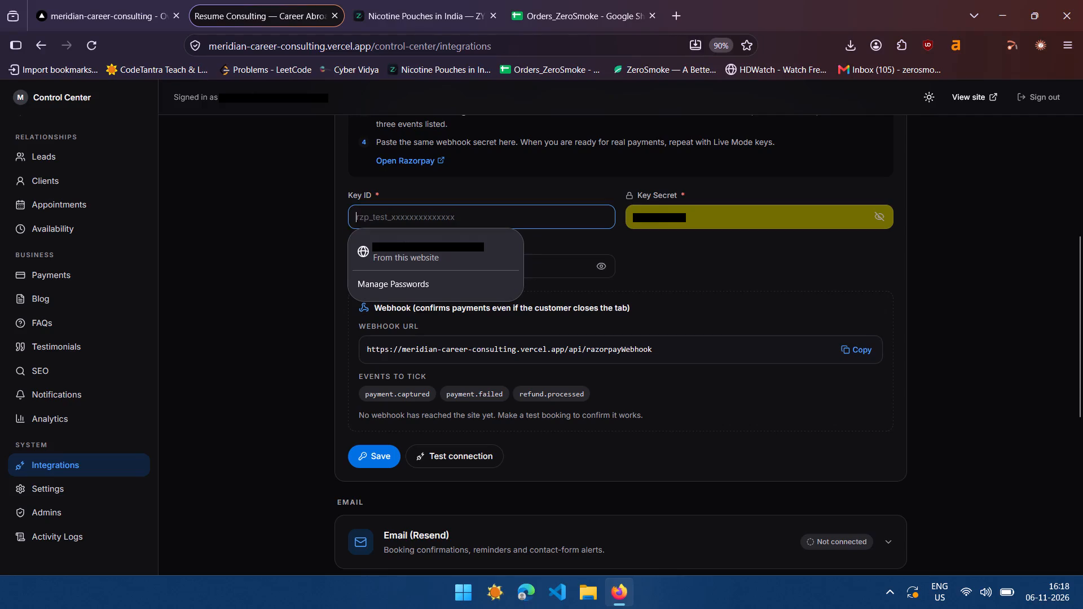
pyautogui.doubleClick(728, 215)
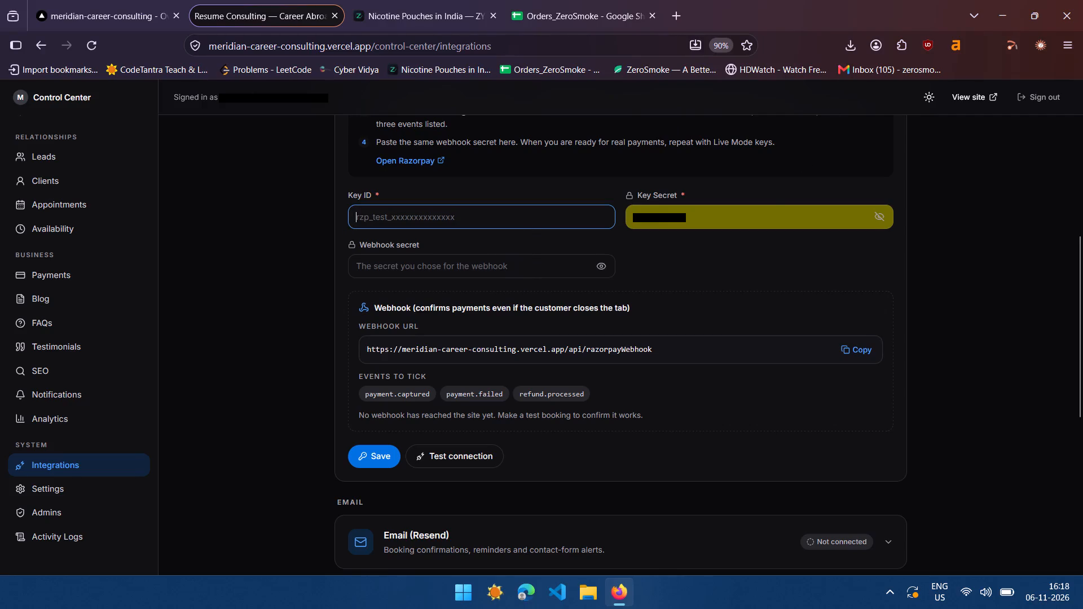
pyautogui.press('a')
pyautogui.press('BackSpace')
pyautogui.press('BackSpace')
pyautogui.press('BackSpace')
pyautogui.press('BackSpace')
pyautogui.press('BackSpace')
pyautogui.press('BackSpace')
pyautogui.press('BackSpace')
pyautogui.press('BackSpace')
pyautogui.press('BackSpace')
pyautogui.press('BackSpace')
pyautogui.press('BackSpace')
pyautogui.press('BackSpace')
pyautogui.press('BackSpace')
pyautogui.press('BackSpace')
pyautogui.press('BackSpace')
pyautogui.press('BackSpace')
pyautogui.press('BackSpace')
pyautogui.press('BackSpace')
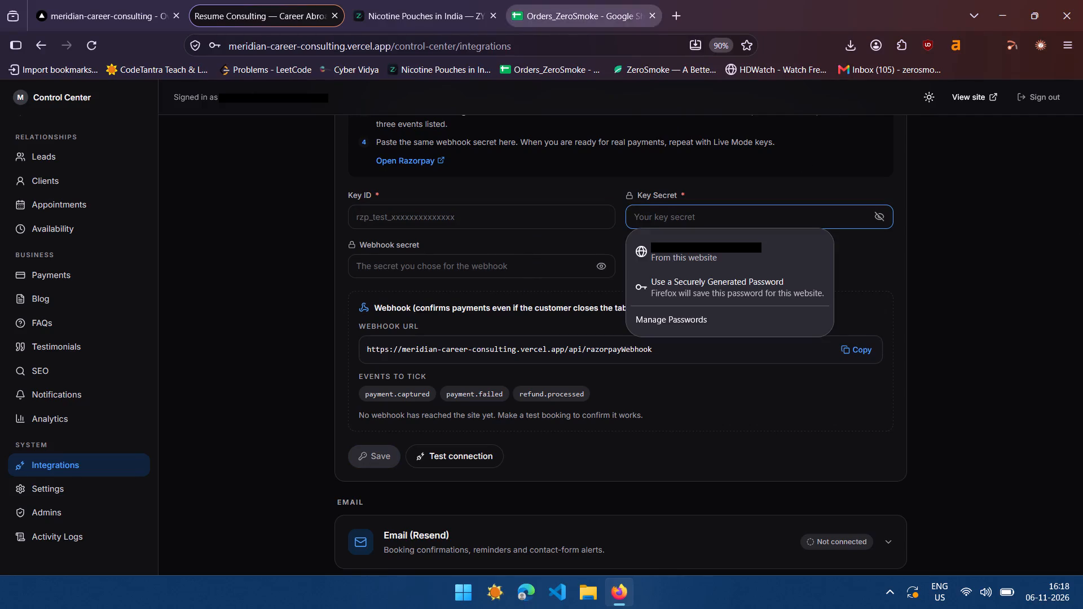
# Close the Career Abroad site and return to the ZeroSmoke admin orders list with its status filters.
pyautogui.click(450, 0)
pyautogui.click(332, 16)
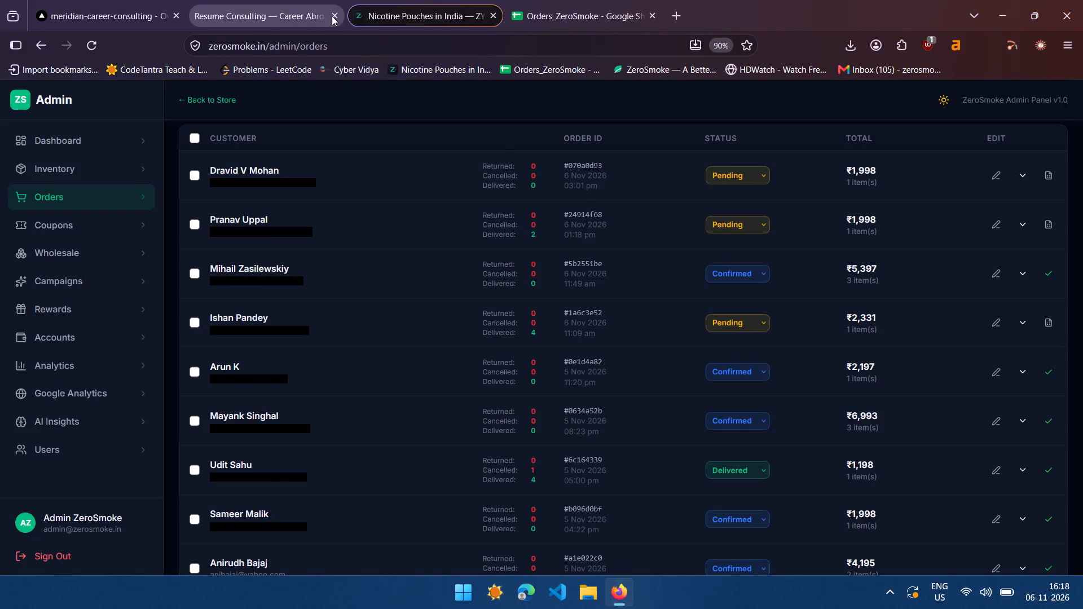
pyautogui.scroll(2, 576, 204)
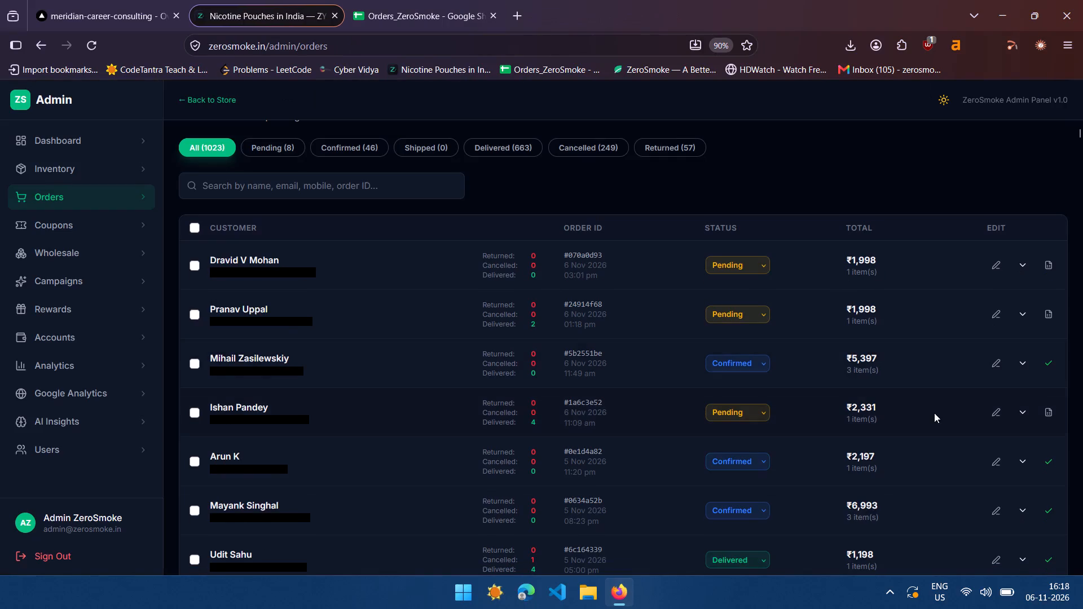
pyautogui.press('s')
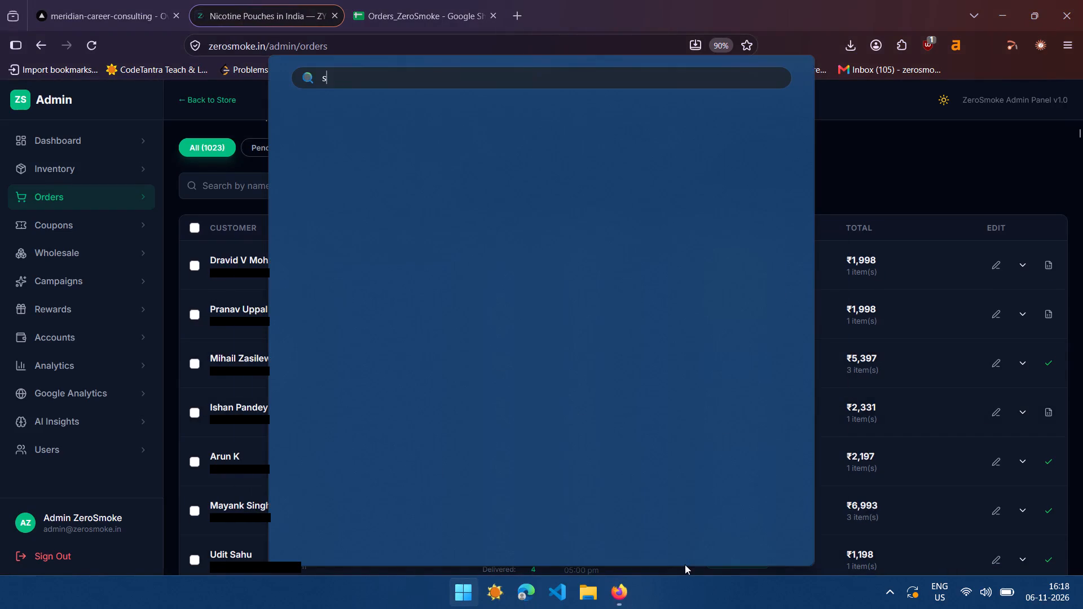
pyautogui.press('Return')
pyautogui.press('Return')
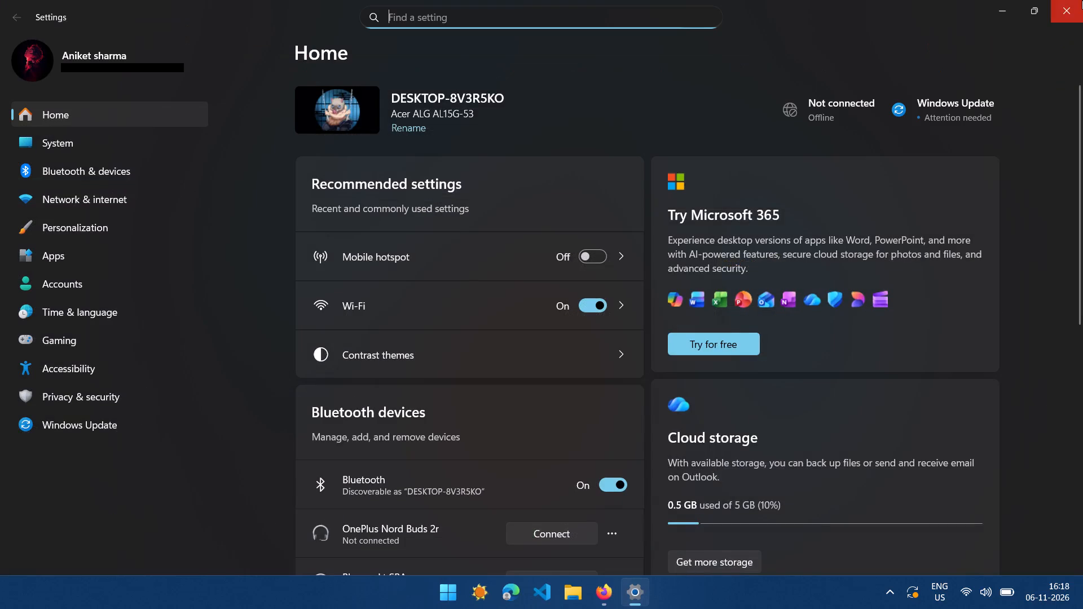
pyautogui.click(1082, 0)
# Launch WhatsApp and look for it among the hidden background apps.
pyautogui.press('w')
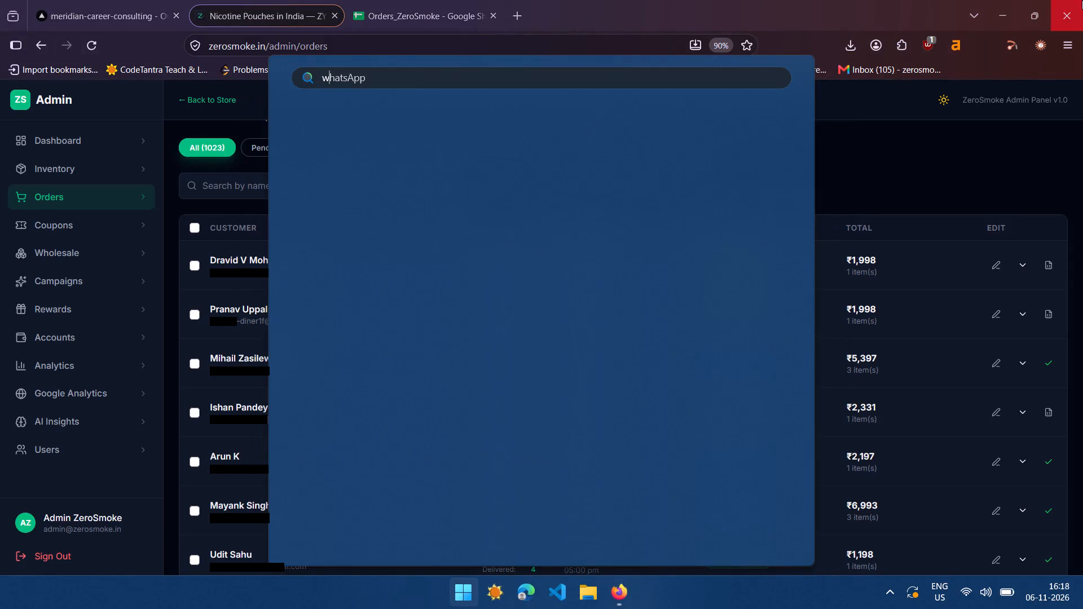
pyautogui.press('Return')
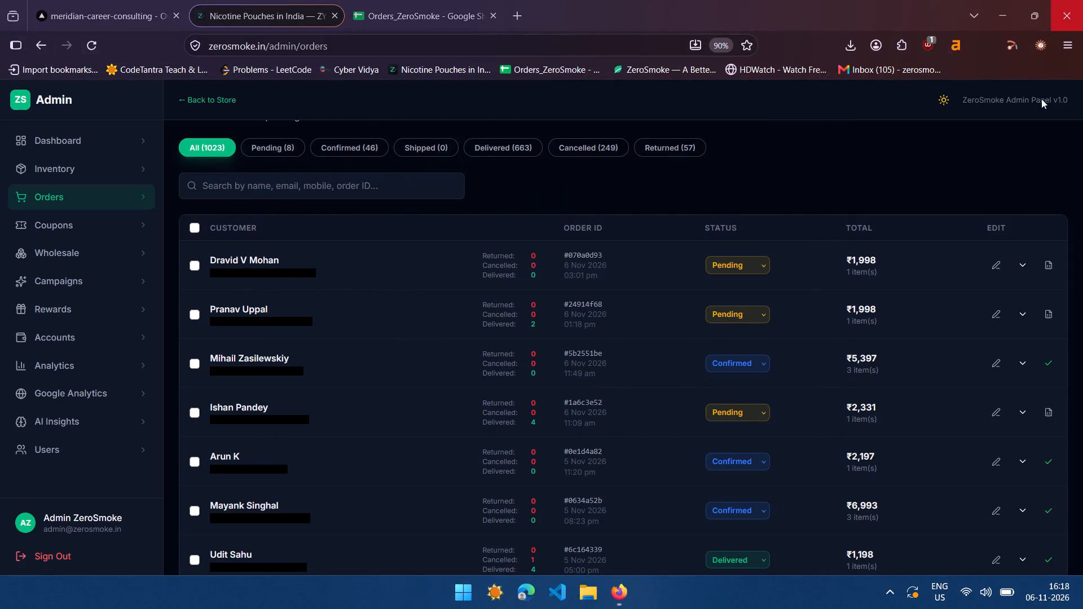
pyautogui.click(885, 595)
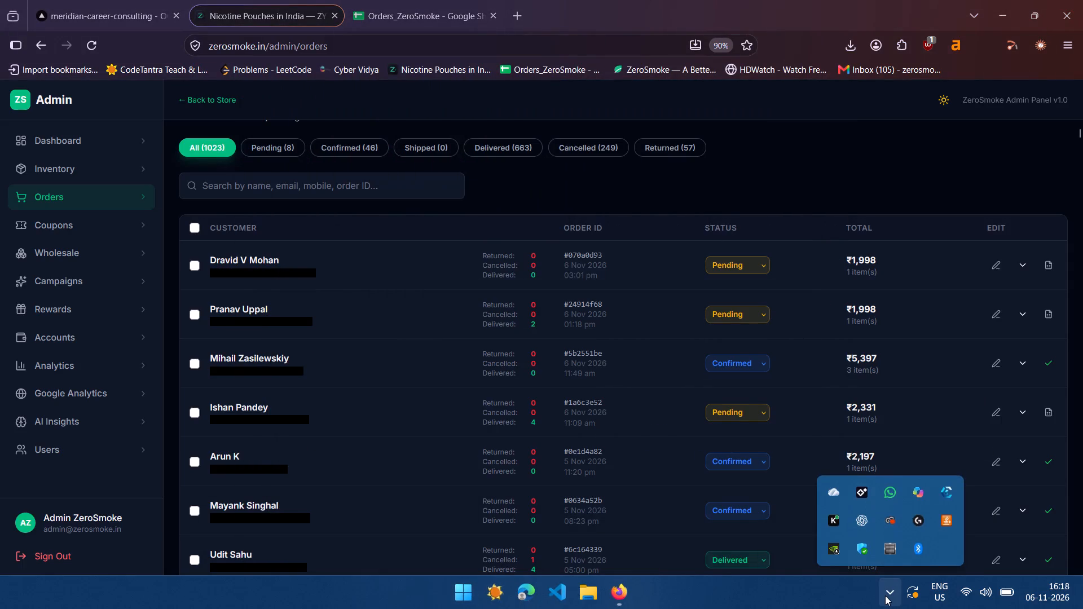
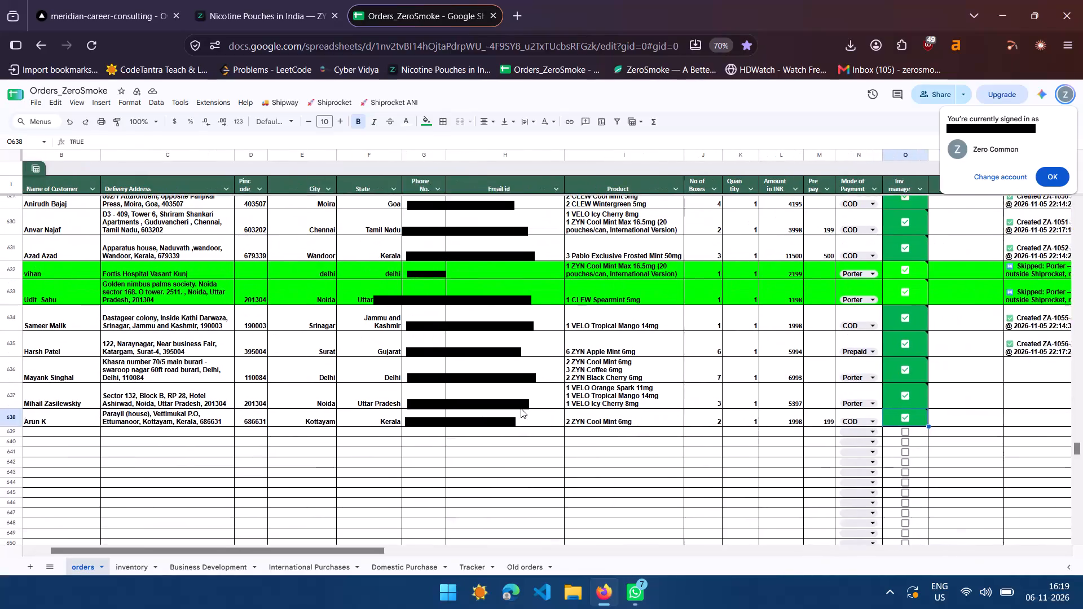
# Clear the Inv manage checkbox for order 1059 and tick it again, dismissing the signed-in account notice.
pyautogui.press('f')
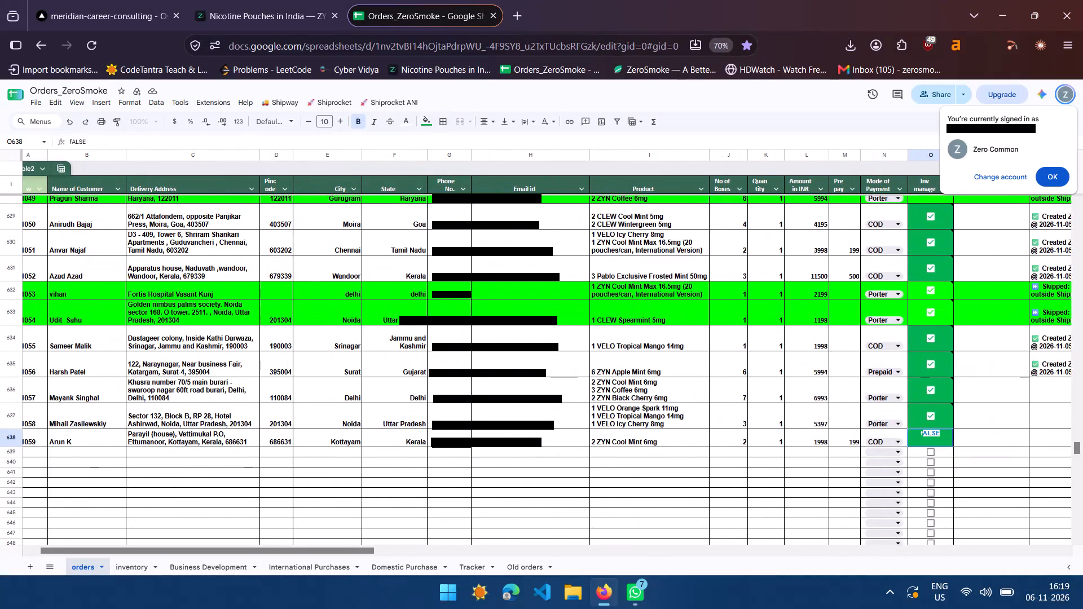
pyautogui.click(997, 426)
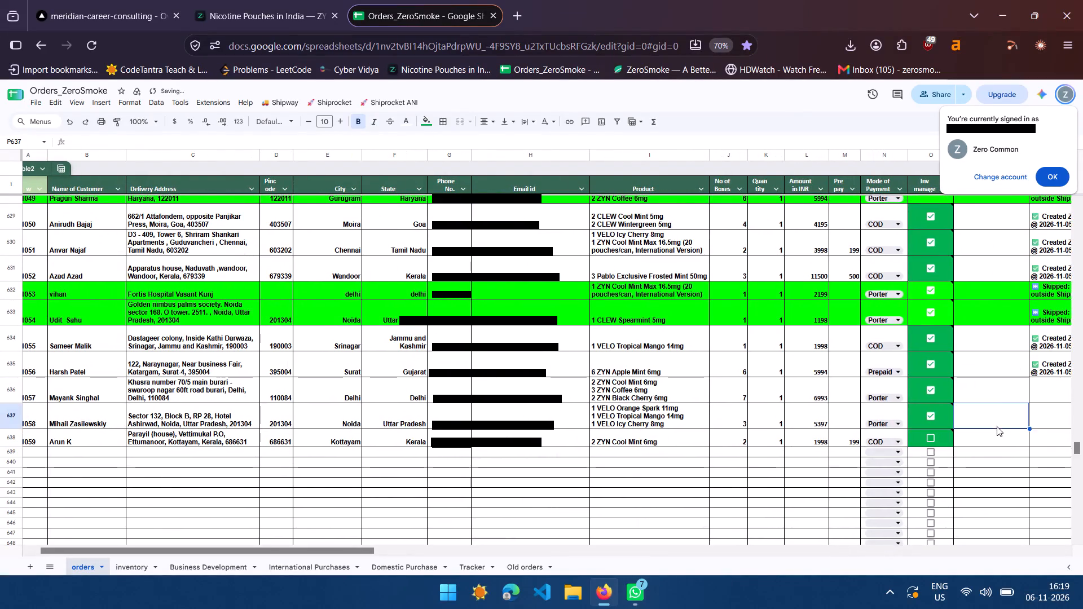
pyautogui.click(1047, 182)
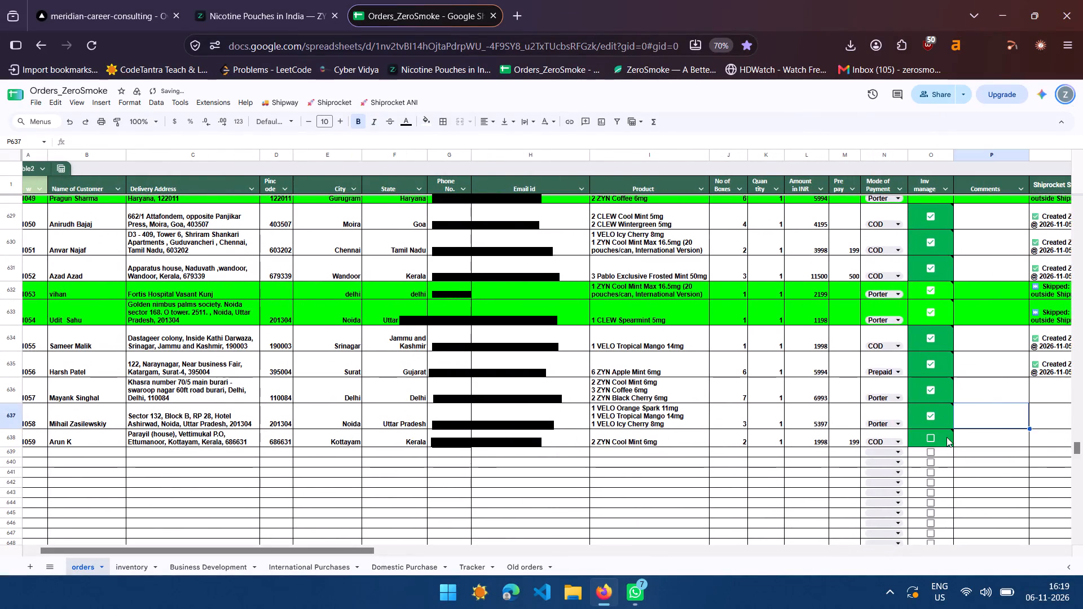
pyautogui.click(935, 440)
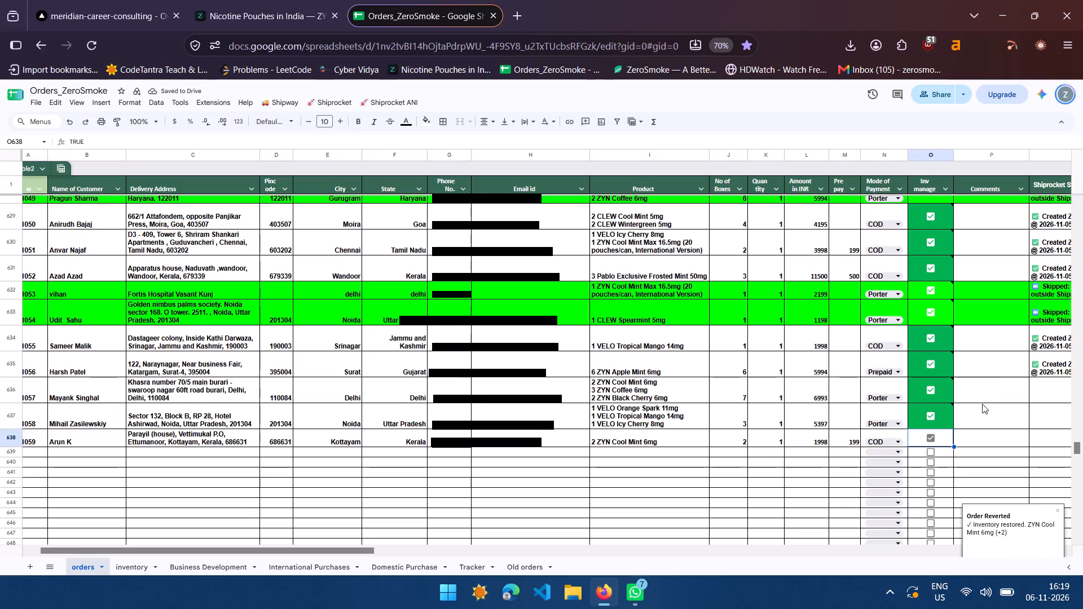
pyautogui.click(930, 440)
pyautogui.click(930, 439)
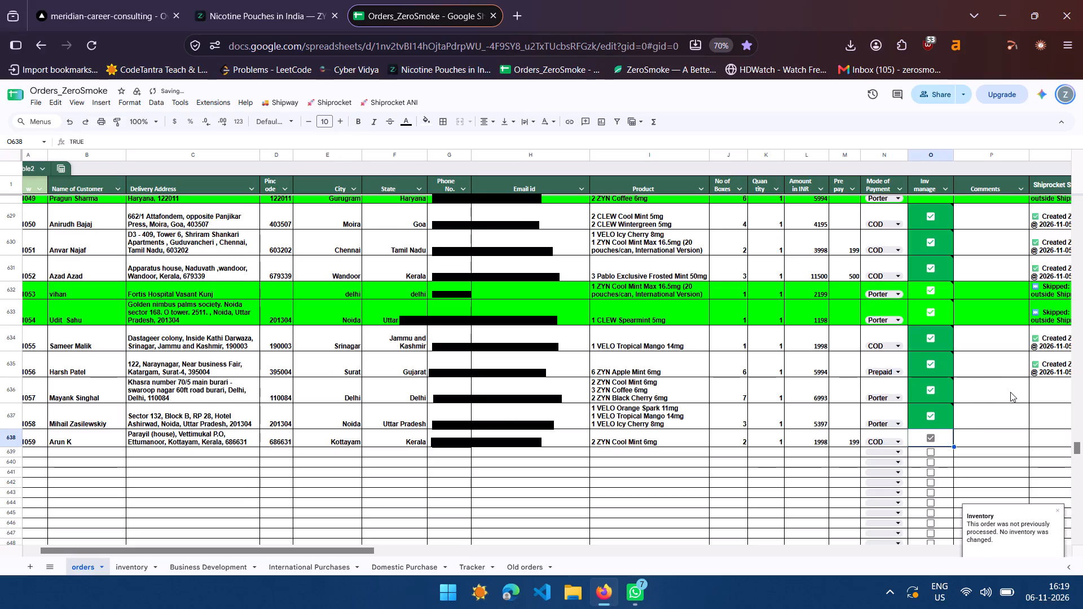
# Search the orders sheet for "vimal" and look through each matching order.
pyautogui.hotkey('ctrl', 'f')
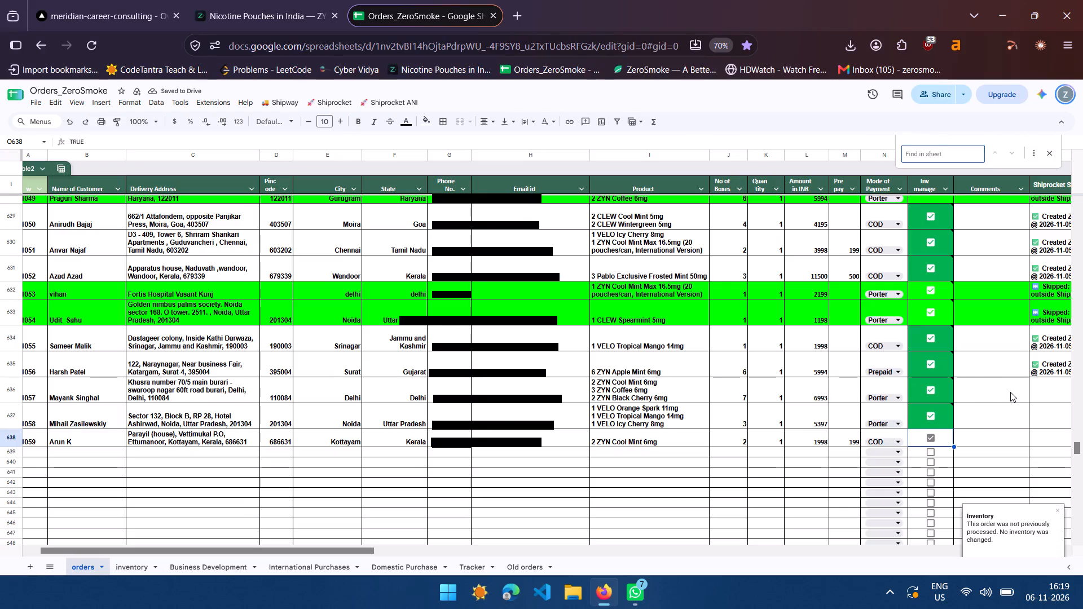
pyautogui.write('vimal')
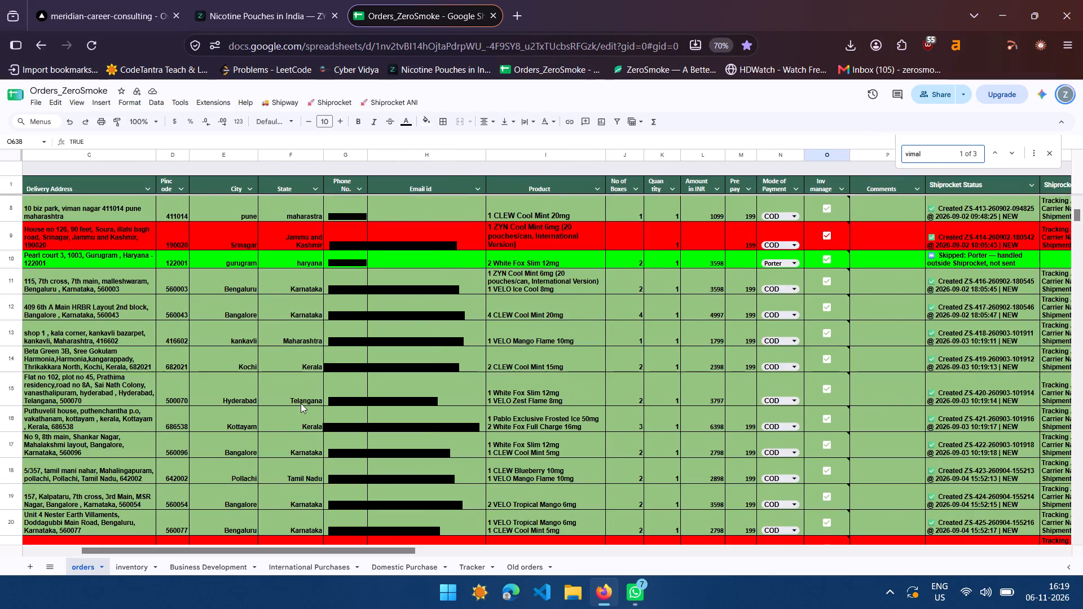
pyautogui.hscroll(5, 301, 403)
pyautogui.scroll(1, 301, 403)
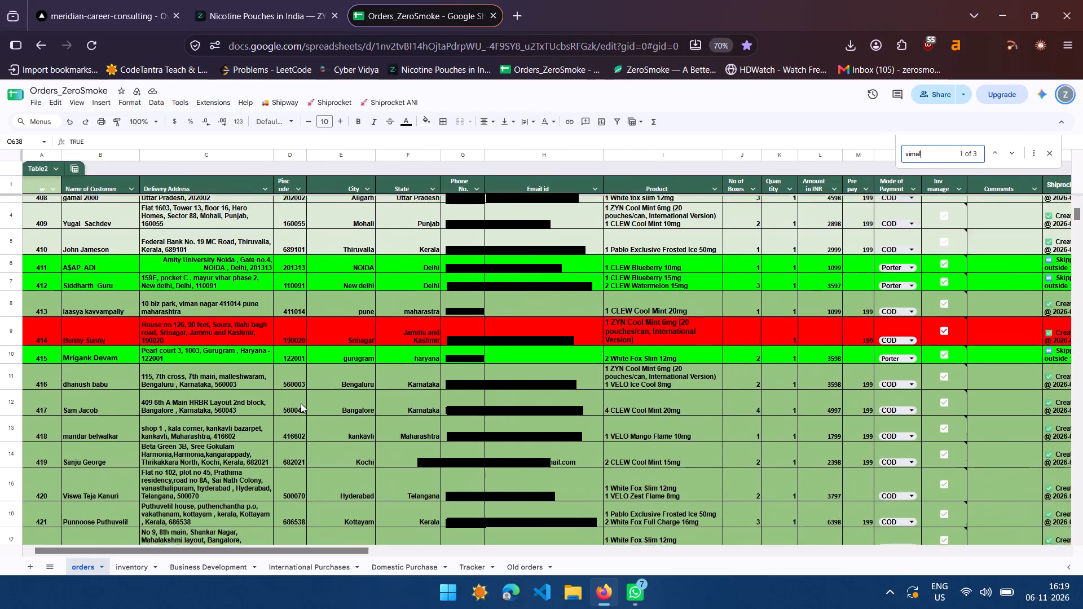
pyautogui.scroll(-6, 301, 403)
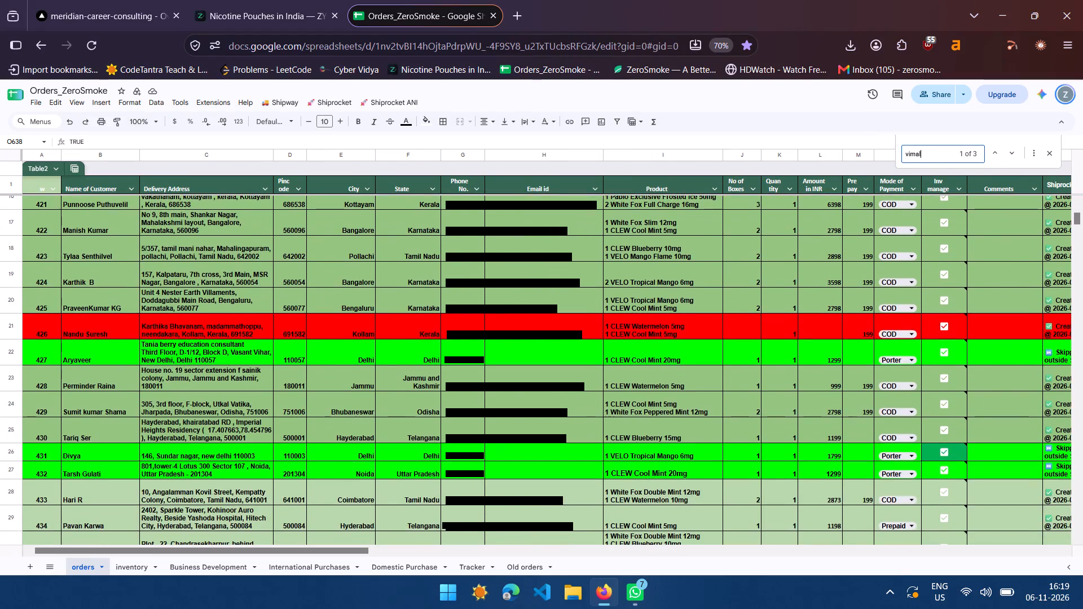
pyautogui.click(944, 157)
pyautogui.press('Return')
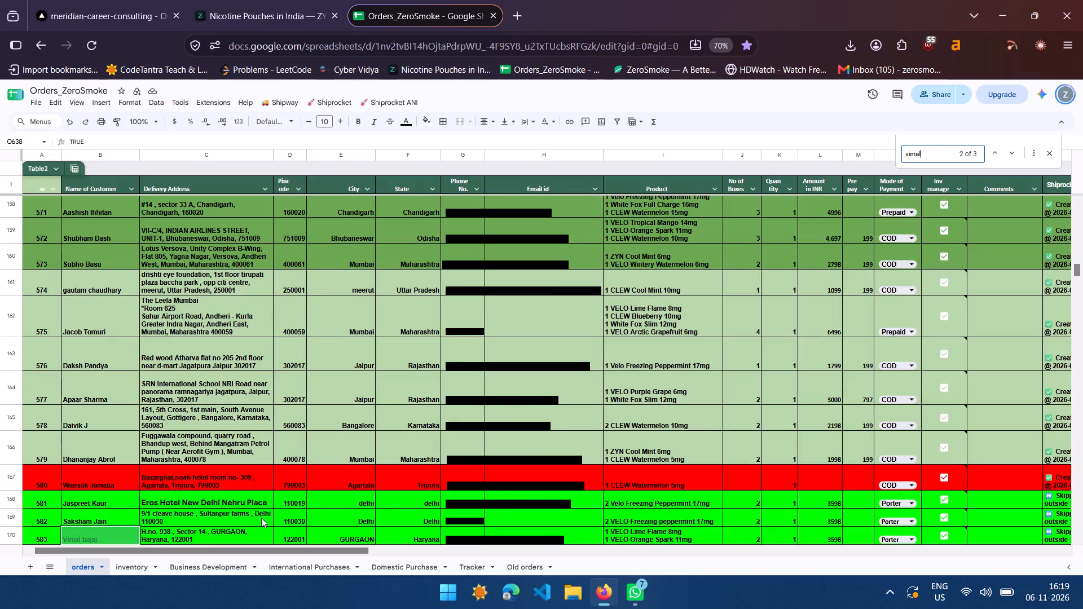
pyautogui.moveTo(107, 539); pyautogui.dragTo(125, 538)
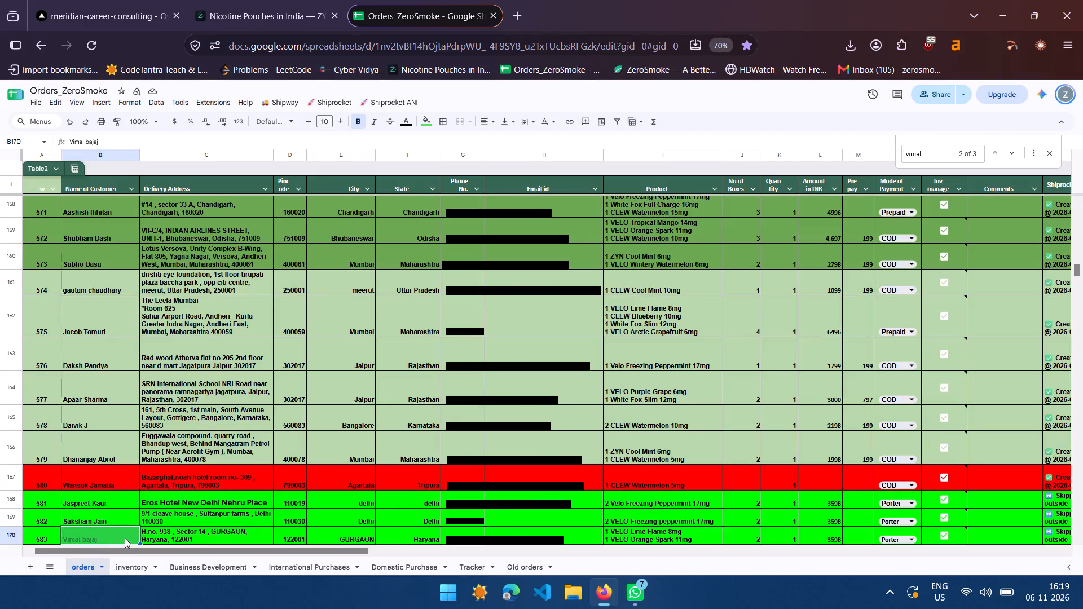
pyautogui.scroll(-4, 156, 424)
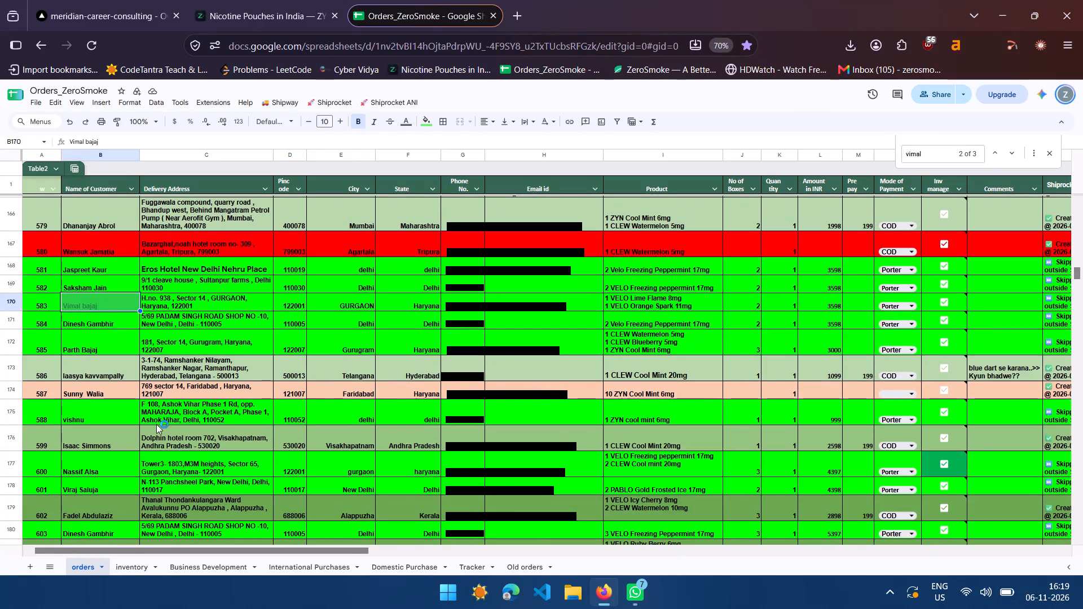
pyautogui.click(1008, 159)
pyautogui.click(1007, 158)
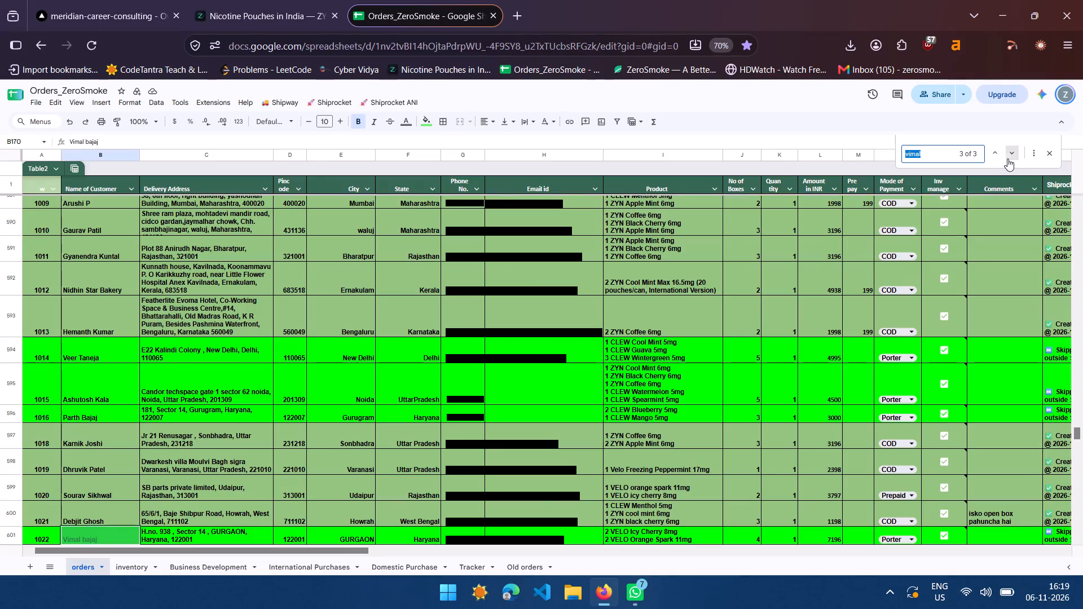
pyautogui.click(1007, 158)
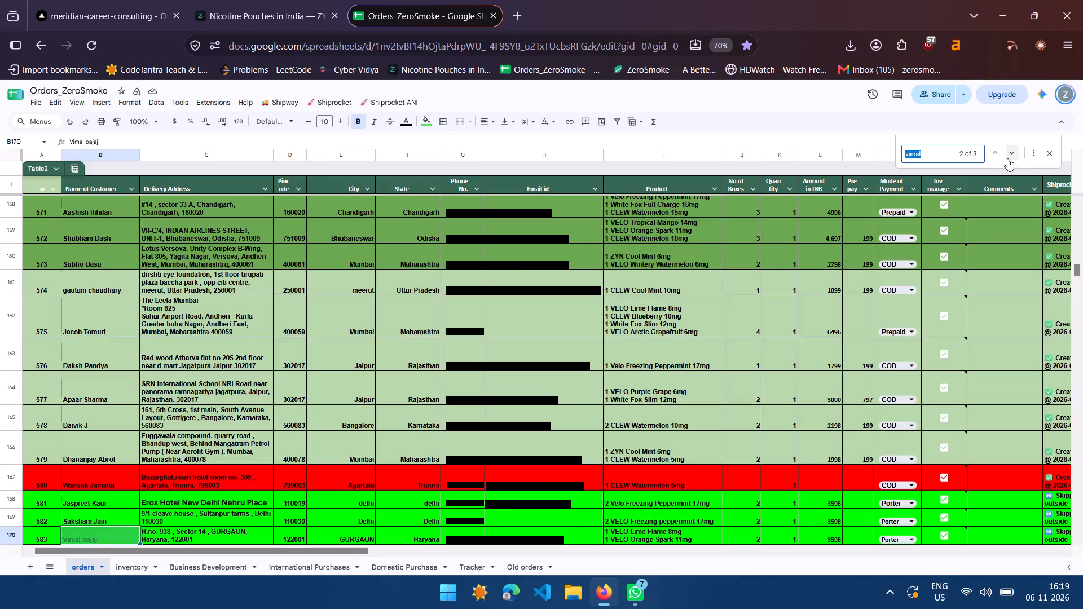
pyautogui.click(1007, 158)
pyautogui.click(1007, 158)
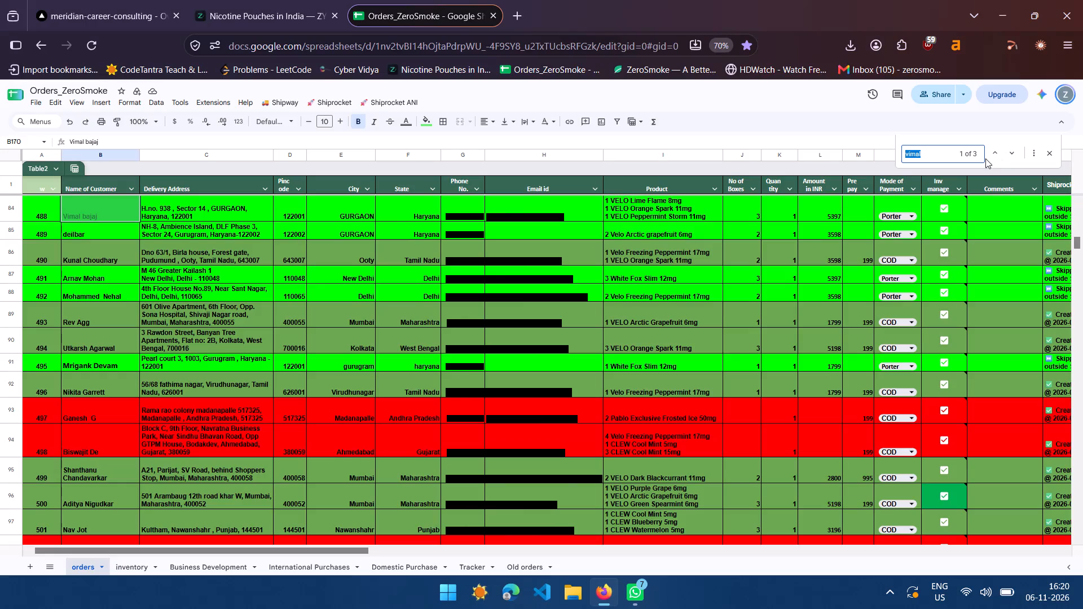
# Search the orders sheet for "panc" and copy order 601's cells from customer name through prepay.
pyautogui.moveTo(935, 157); pyautogui.dragTo(861, 172)
pyautogui.press('BackSpace')
pyautogui.write('panc')
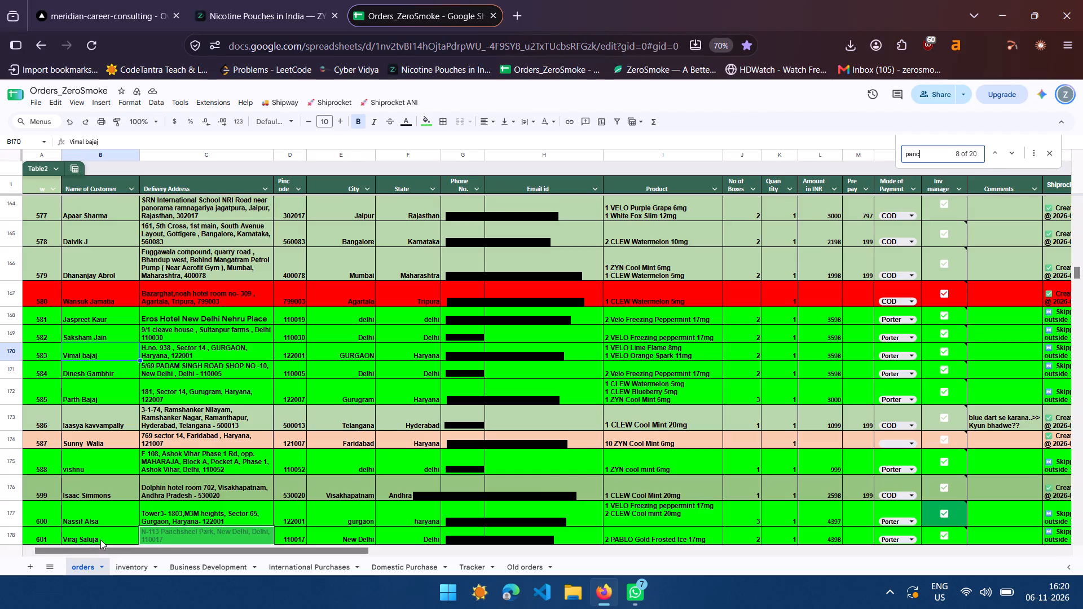
pyautogui.moveTo(100, 540); pyautogui.dragTo(453, 536)
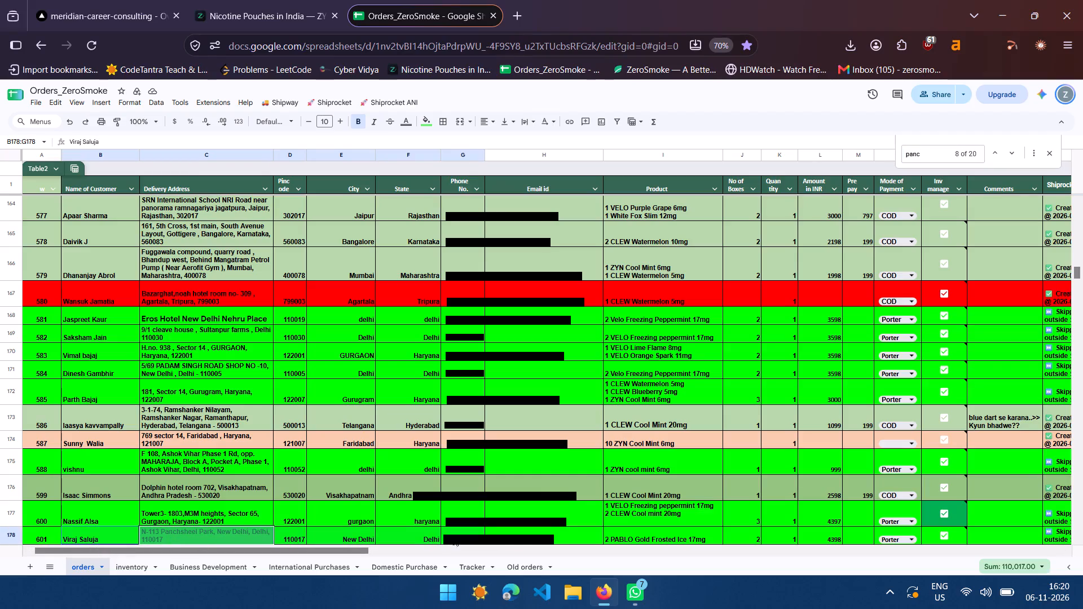
pyautogui.moveTo(453, 536); pyautogui.dragTo(816, 539)
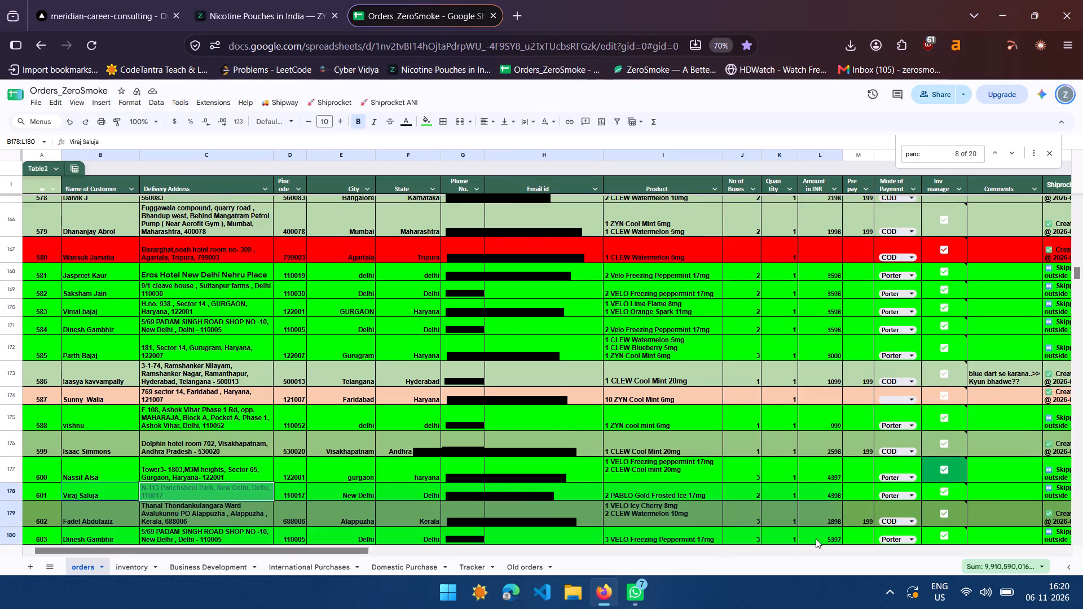
pyautogui.moveTo(816, 539); pyautogui.dragTo(859, 490)
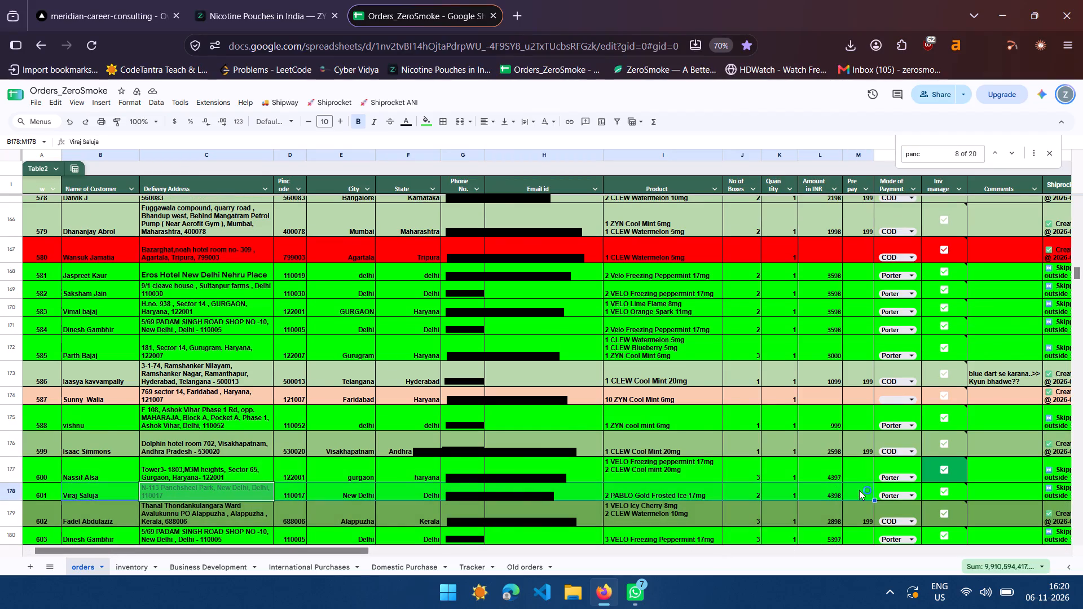
pyautogui.hotkey('ctrl', 'c')
# Number the first empty row after order 1059 as 1060 and paste the copied order details beside it.
pyautogui.scroll(-3, 439, 452)
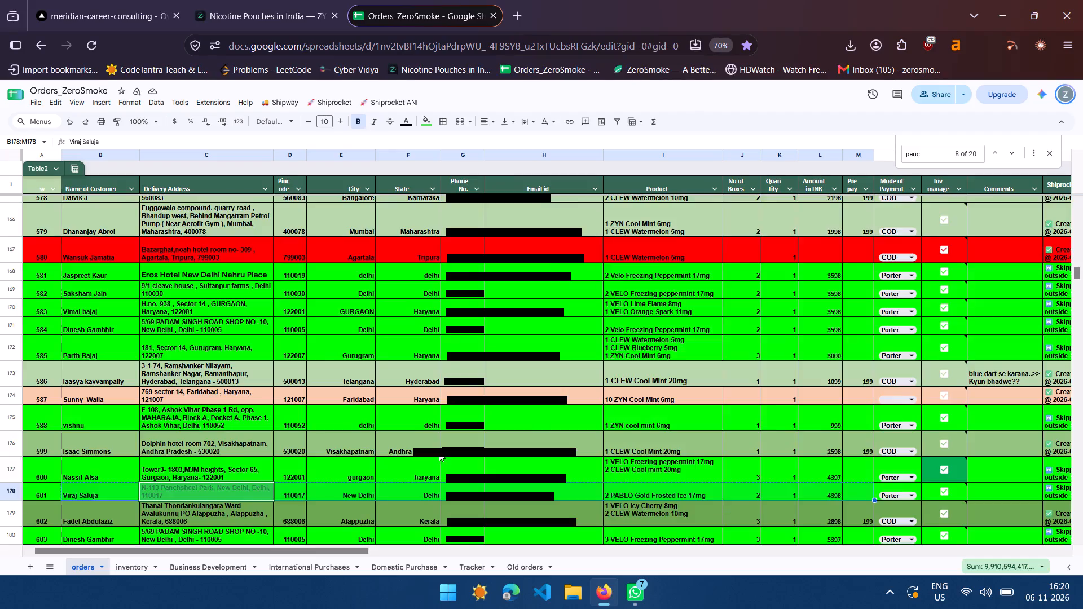
pyautogui.scroll(-20, 439, 452)
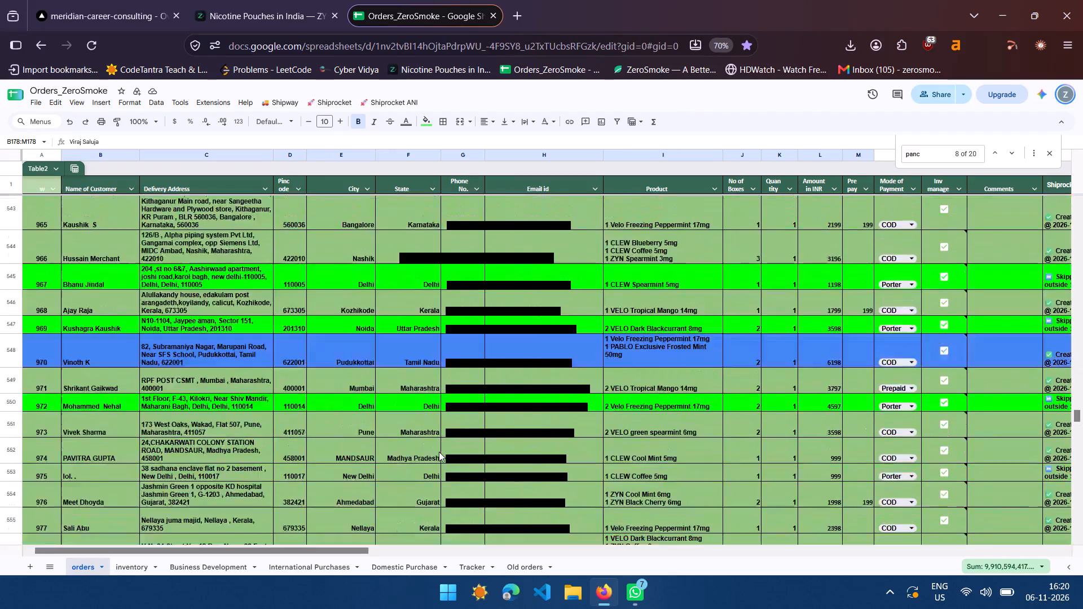
pyautogui.scroll(-4, 439, 452)
pyautogui.scroll(1, 439, 452)
pyautogui.scroll(-3, 439, 452)
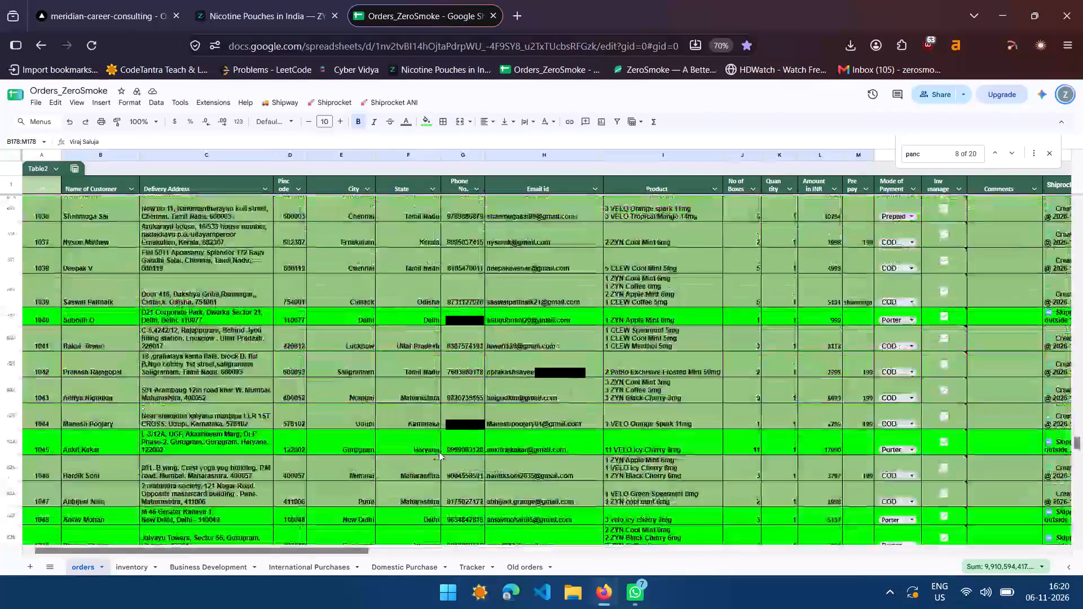
pyautogui.scroll(-5, 439, 452)
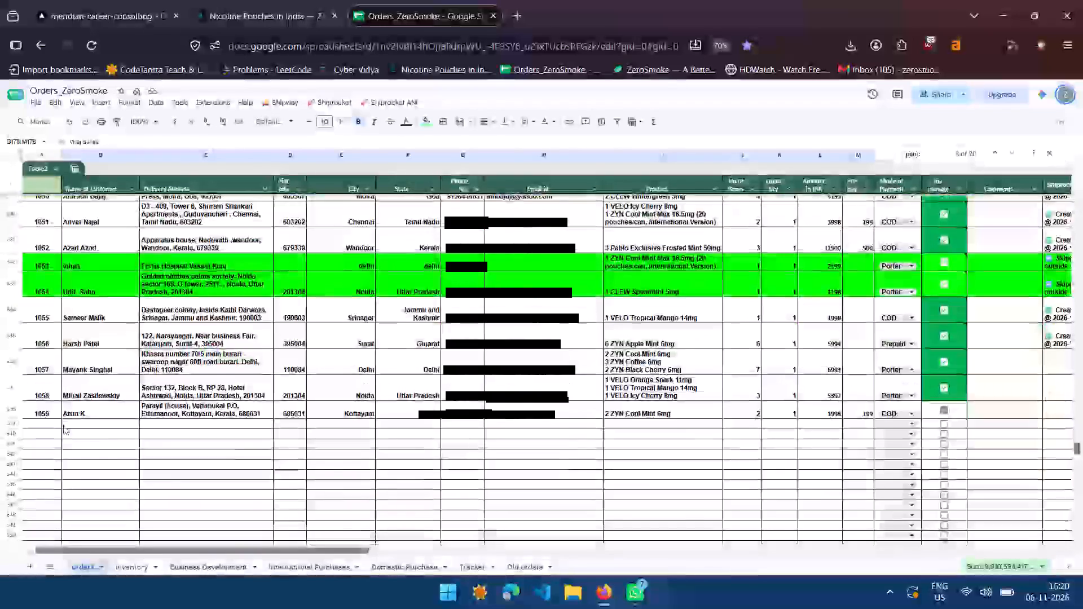
pyautogui.click(54, 423)
pyautogui.write('1060')
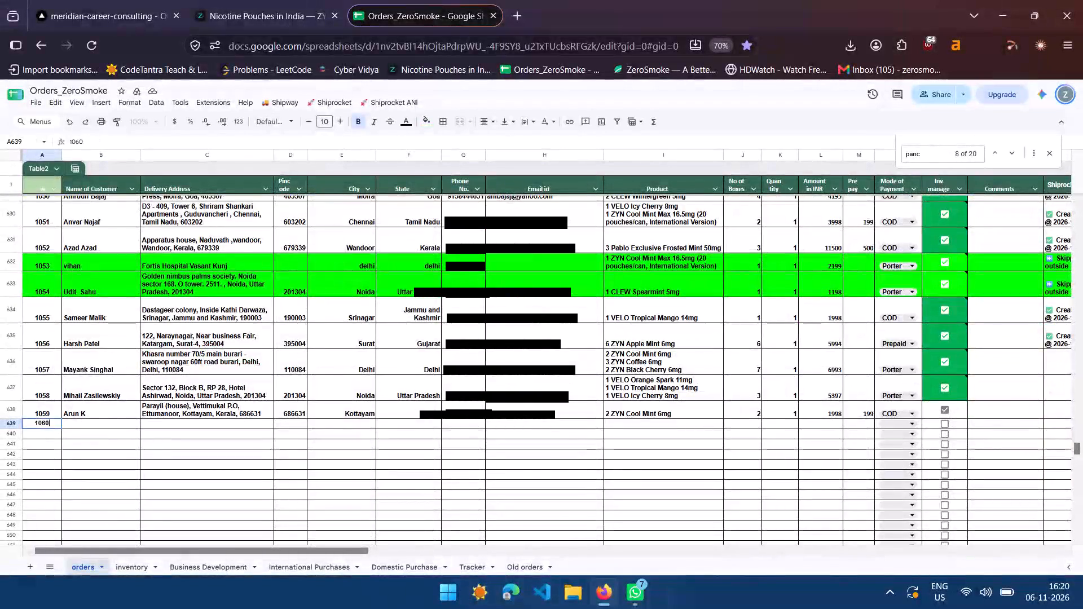
pyautogui.click(81, 427)
pyautogui.hotkey('ctrl', 'v')
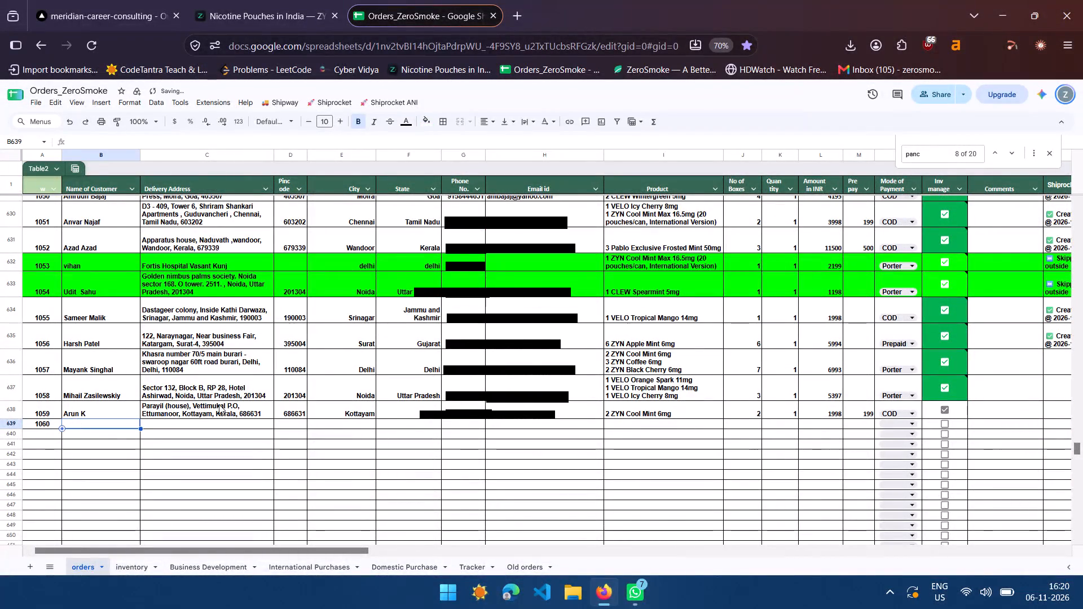
# Replace the product of order 1060 with "1 VELO purple grape 10mmg".
pyautogui.doubleClick(709, 434)
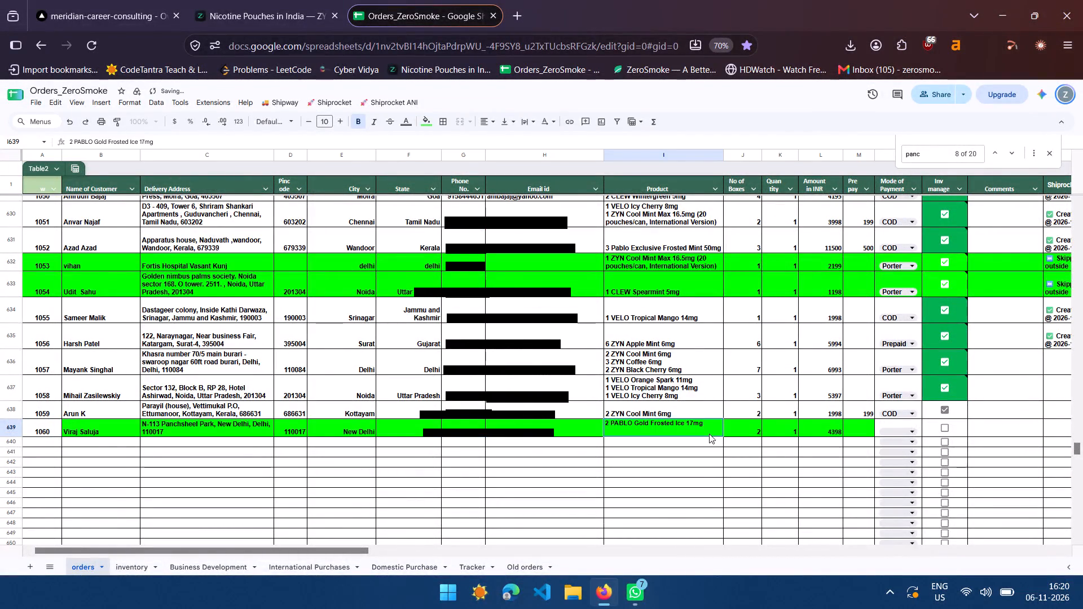
pyautogui.press('BackSpace')
pyautogui.press('BackSpace')
pyautogui.press('BackSpace')
pyautogui.press('BackSpace')
pyautogui.press('BackSpace')
pyautogui.press('BackSpace')
pyautogui.press('BackSpace')
pyautogui.press('BackSpace')
pyautogui.press('BackSpace')
pyautogui.press('BackSpace')
pyautogui.press('BackSpace')
pyautogui.press('BackSpace')
pyautogui.press('BackSpace')
pyautogui.press('BackSpace')
pyautogui.press('BackSpace')
pyautogui.press('BackSpace')
pyautogui.press('BackSpace')
pyautogui.press('BackSpace')
pyautogui.press('BackSpace')
pyautogui.press('BackSpace')
pyautogui.press('BackSpace')
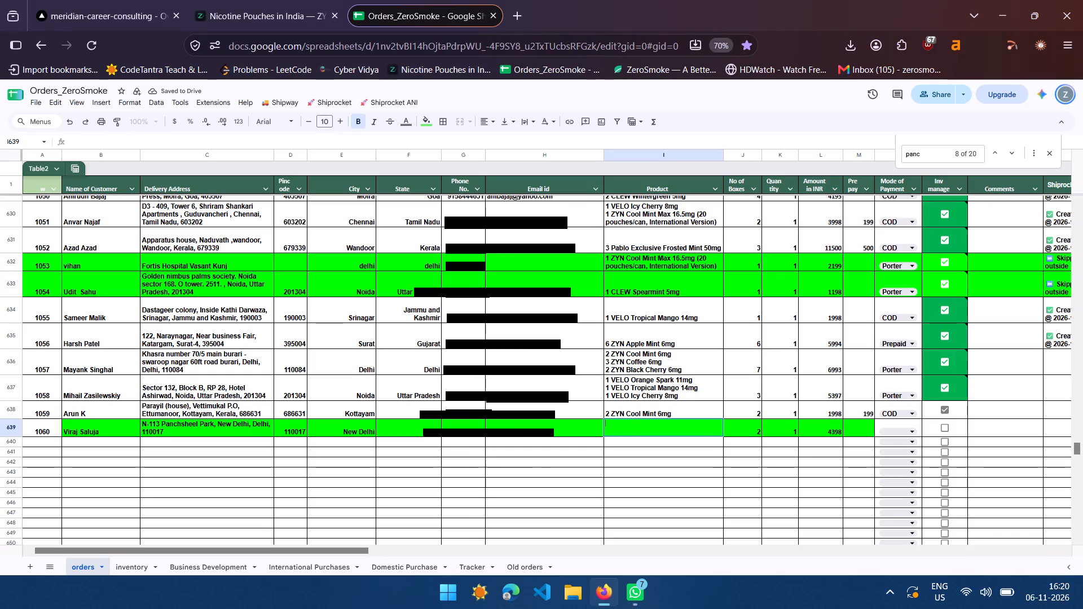
pyautogui.write('1 VELO p')
pyautogui.write('urpgle')
pyautogui.press('BackSpace')
pyautogui.press('BackSpace')
pyautogui.press('BackSpace')
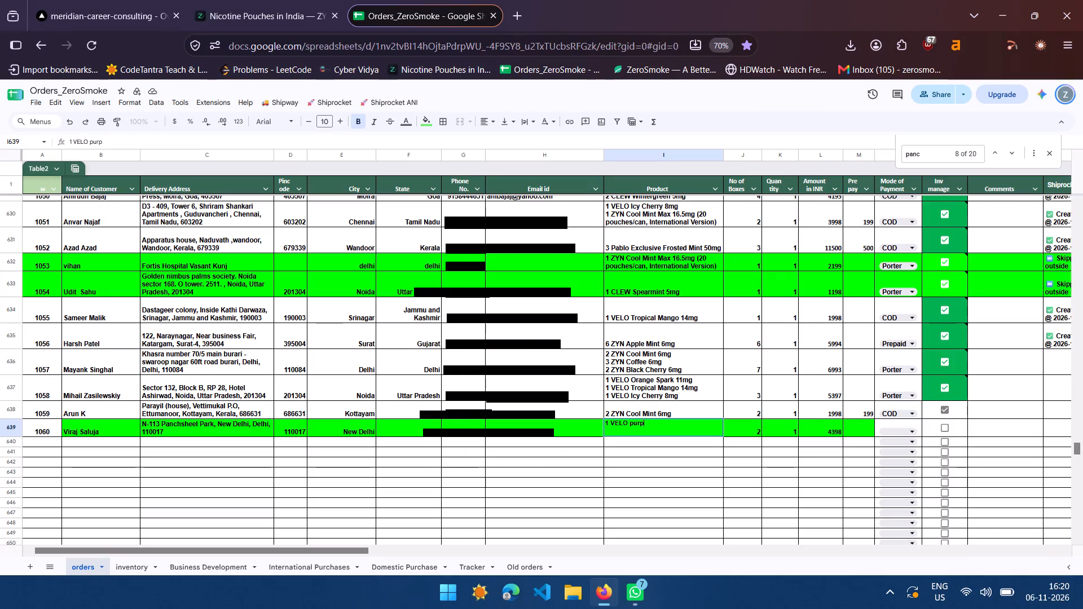
pyautogui.write('le grape 10mmg')
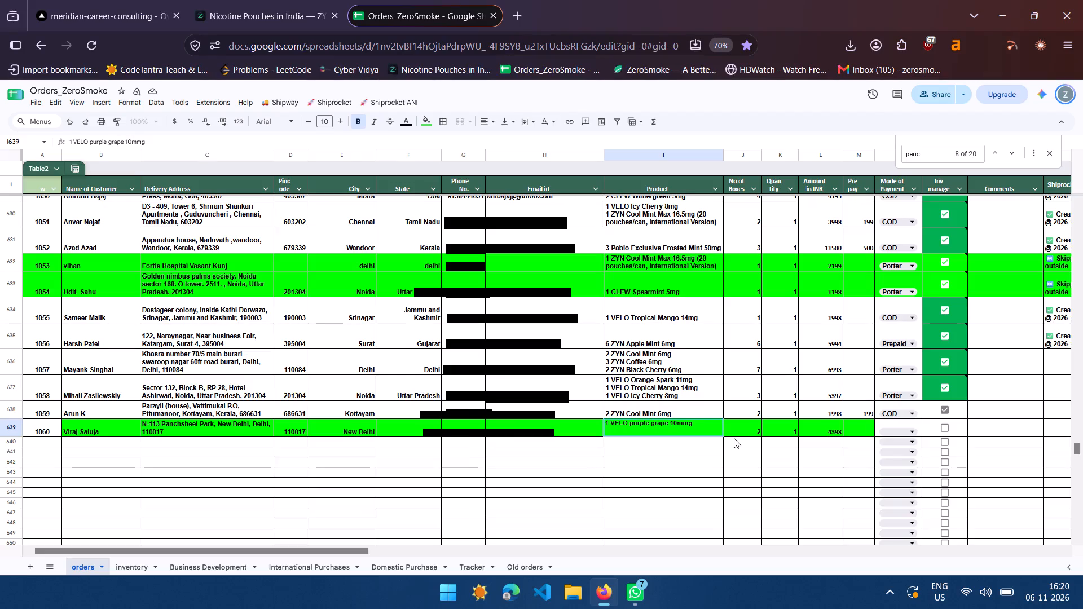
# Set order 1060's number of boxes to 1 and its amount in INR to 1799.
pyautogui.click(759, 431)
pyautogui.press('BackSpace')
pyautogui.press('1')
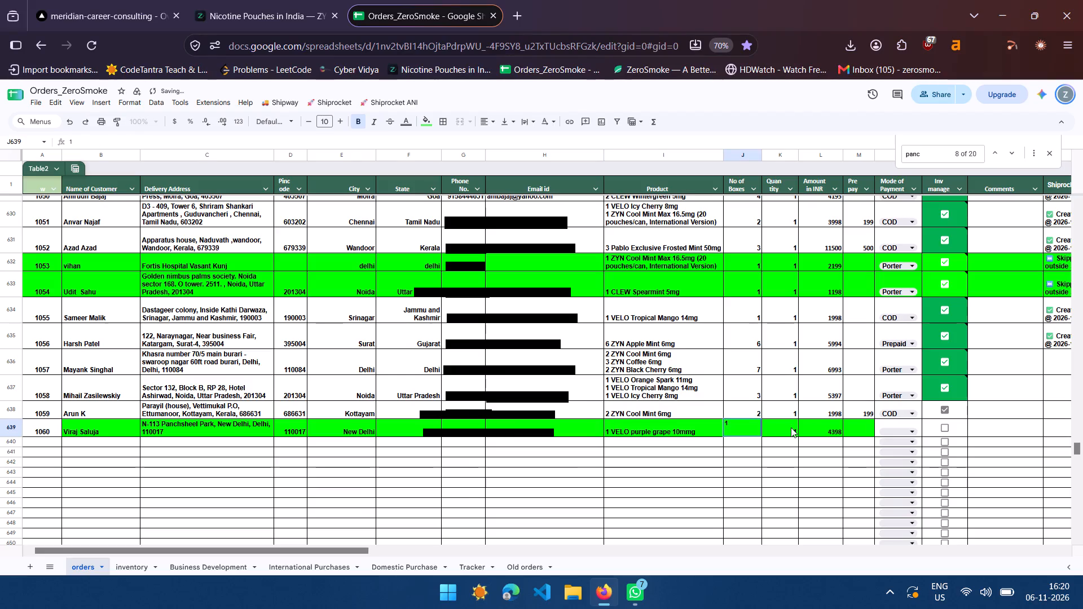
pyautogui.click(821, 423)
pyautogui.press('BackSpace')
pyautogui.write('1799')
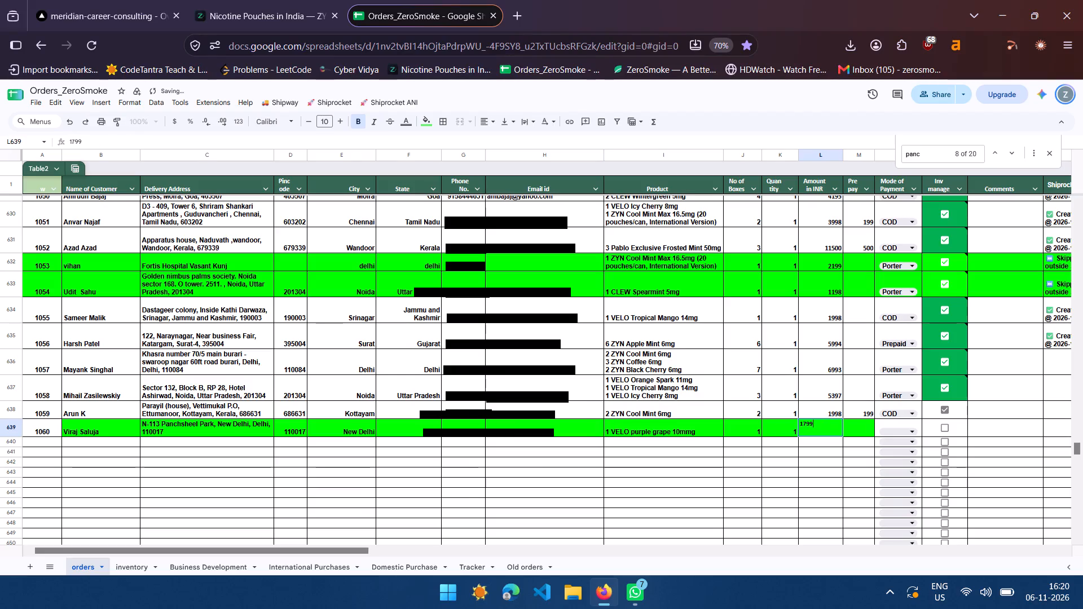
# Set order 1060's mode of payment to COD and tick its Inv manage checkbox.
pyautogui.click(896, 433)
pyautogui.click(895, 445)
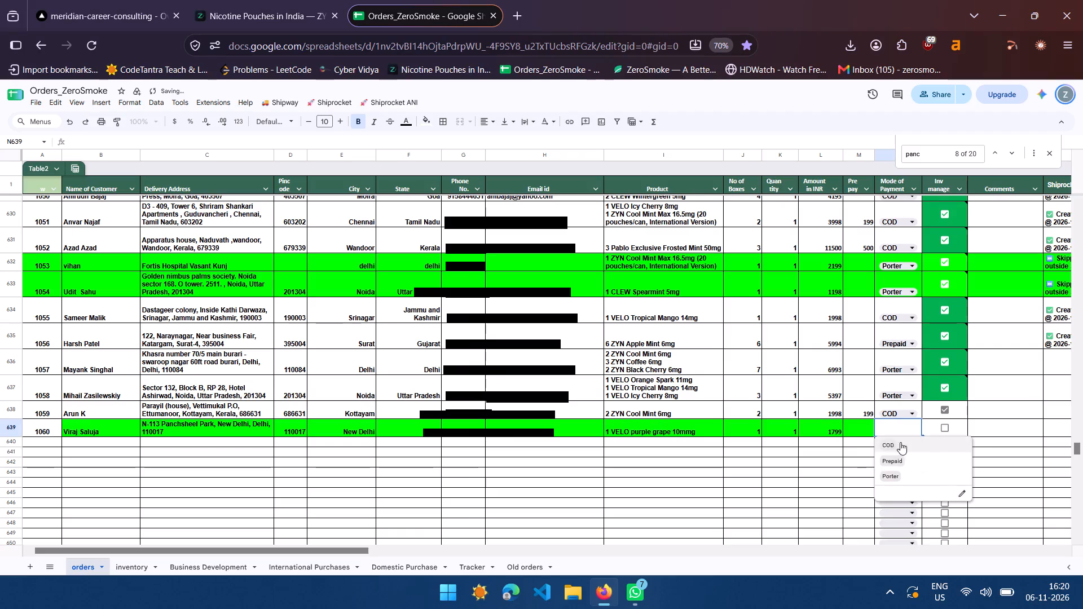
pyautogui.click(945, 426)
# Clear and re-tick the Inv manage checkbox for order 1059 to process its inventory again.
pyautogui.click(947, 412)
pyautogui.click(944, 412)
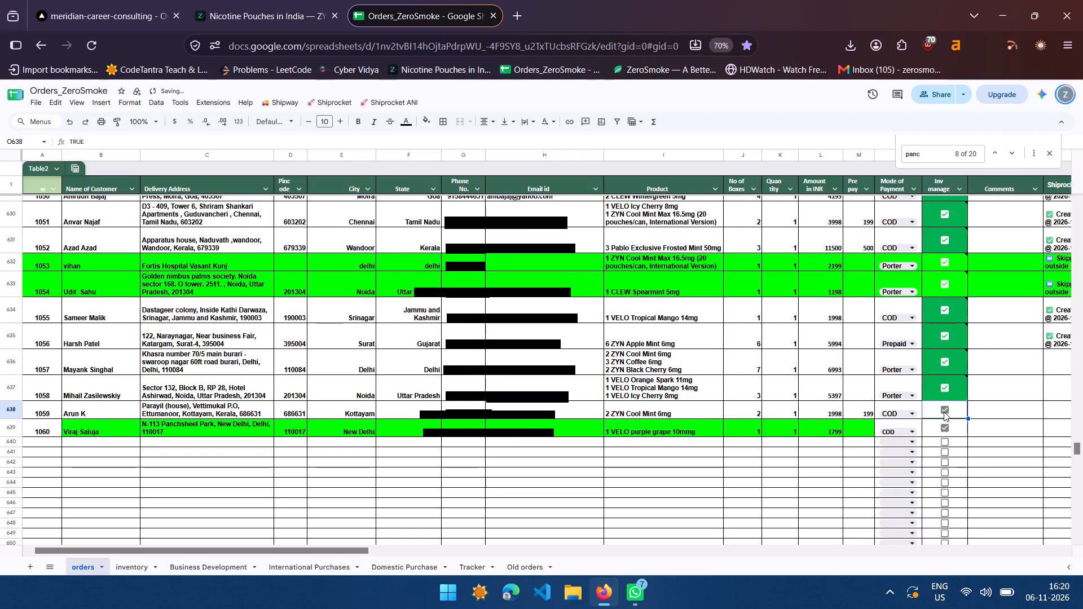
# Change order 1060's mode of payment to Porter.
pyautogui.click(902, 432)
pyautogui.click(897, 475)
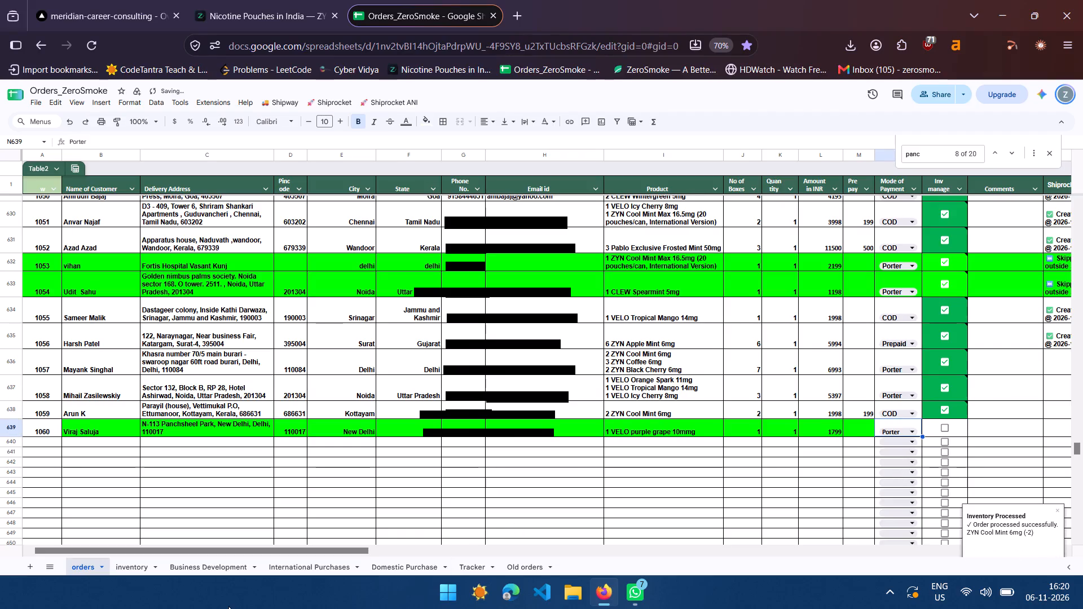
# Replace order 1060's product with "1 VELO Purple Grape 10mg", copying the product name from the inventory sheet.
pyautogui.click(126, 563)
pyautogui.scroll(-1, 145, 405)
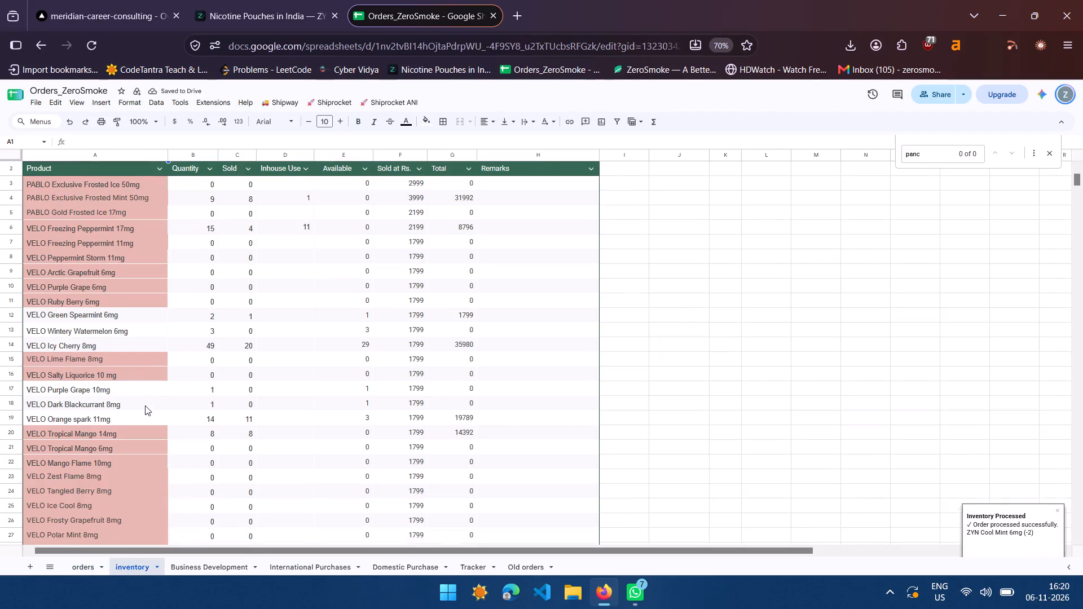
pyautogui.click(115, 391)
pyautogui.hotkey('ctrl', 'c')
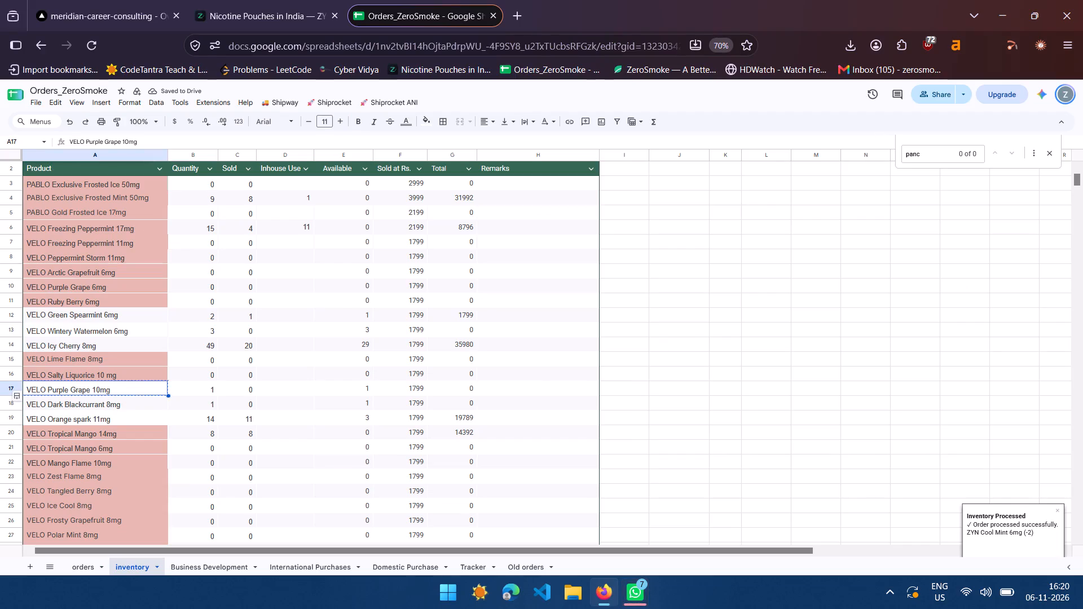
pyautogui.click(87, 567)
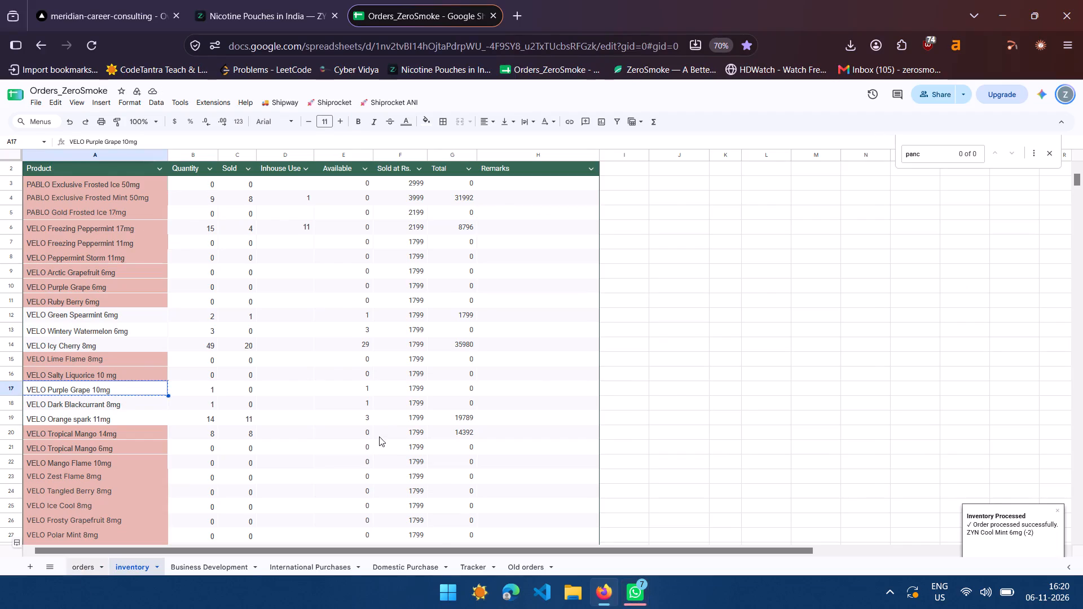
pyautogui.click(663, 431)
pyautogui.hotkey('ctrl', 'a')
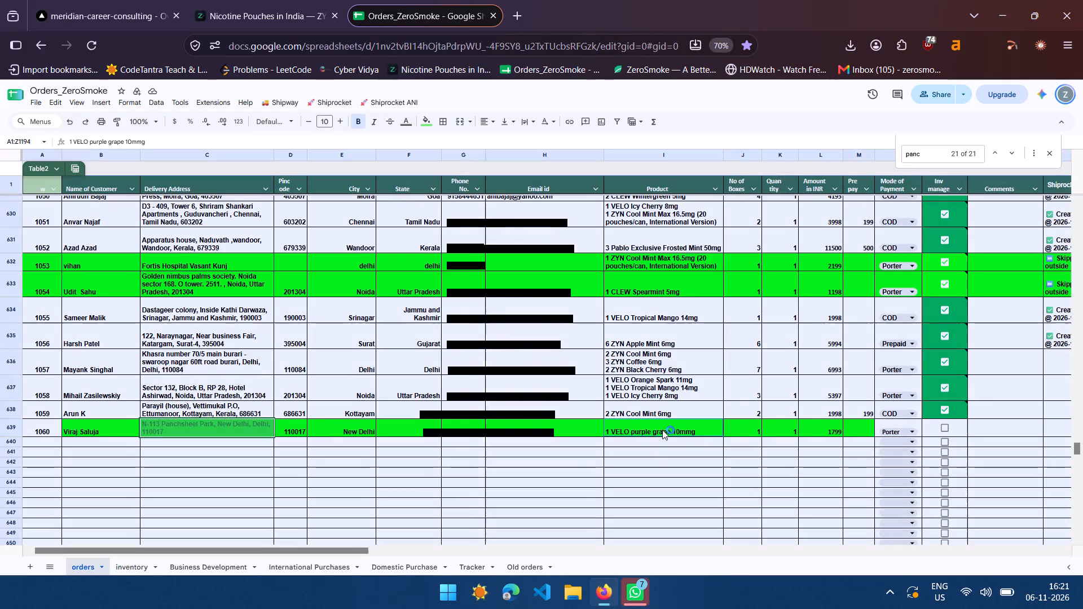
pyautogui.doubleClick(662, 430)
pyautogui.hotkey('ctrl', 'a')
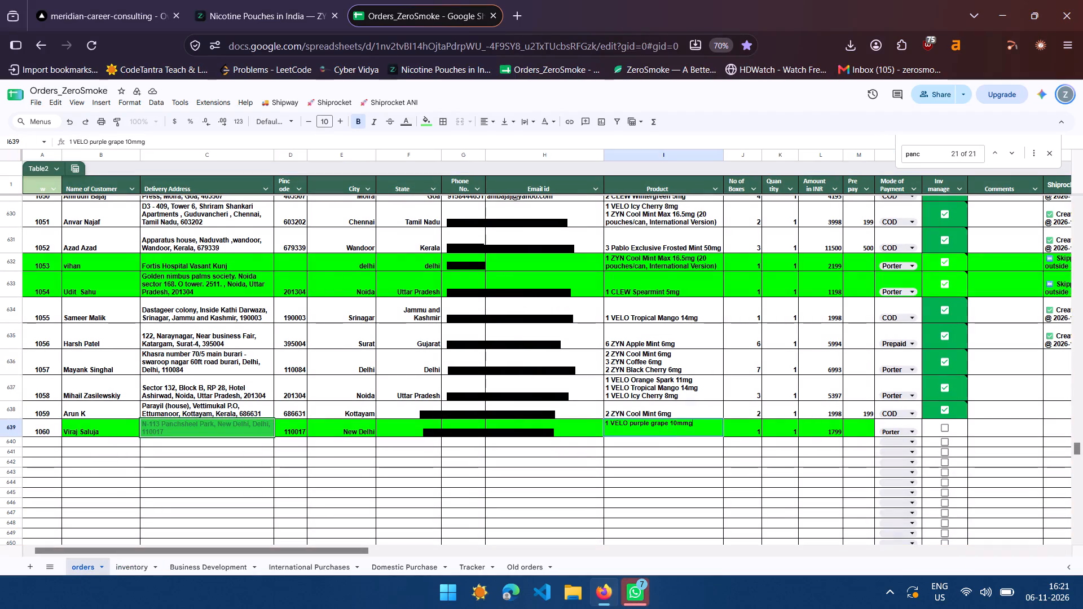
pyautogui.press('BackSpace')
pyautogui.write('1')
pyautogui.press('space')
pyautogui.hotkey('ctrl', 'c')
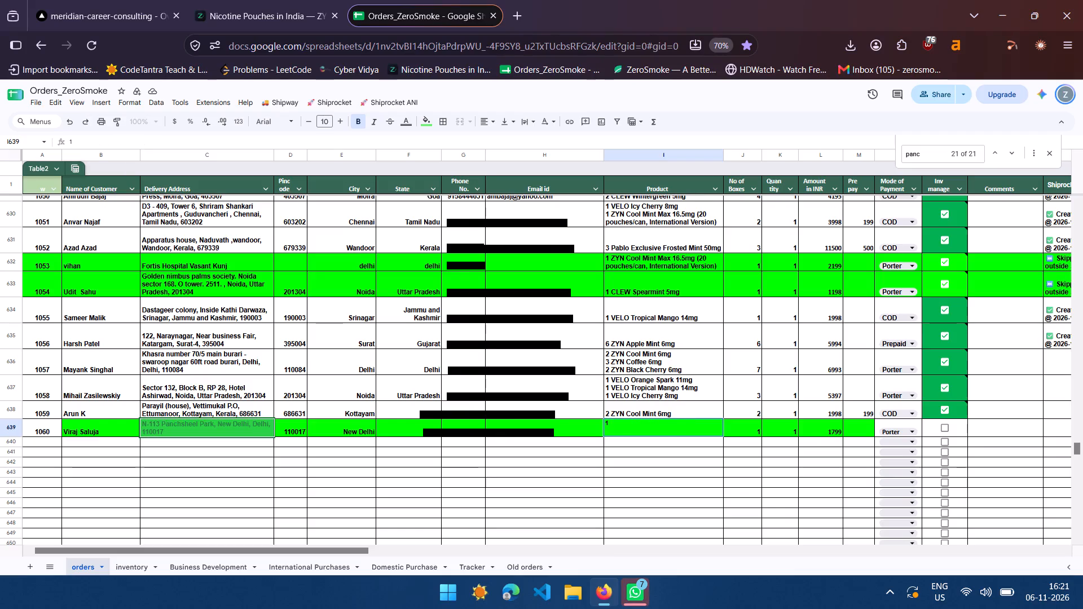
pyautogui.hotkey('ctrl', 'v')
# Tick order 1060's Inv manage checkbox.
pyautogui.click(944, 430)
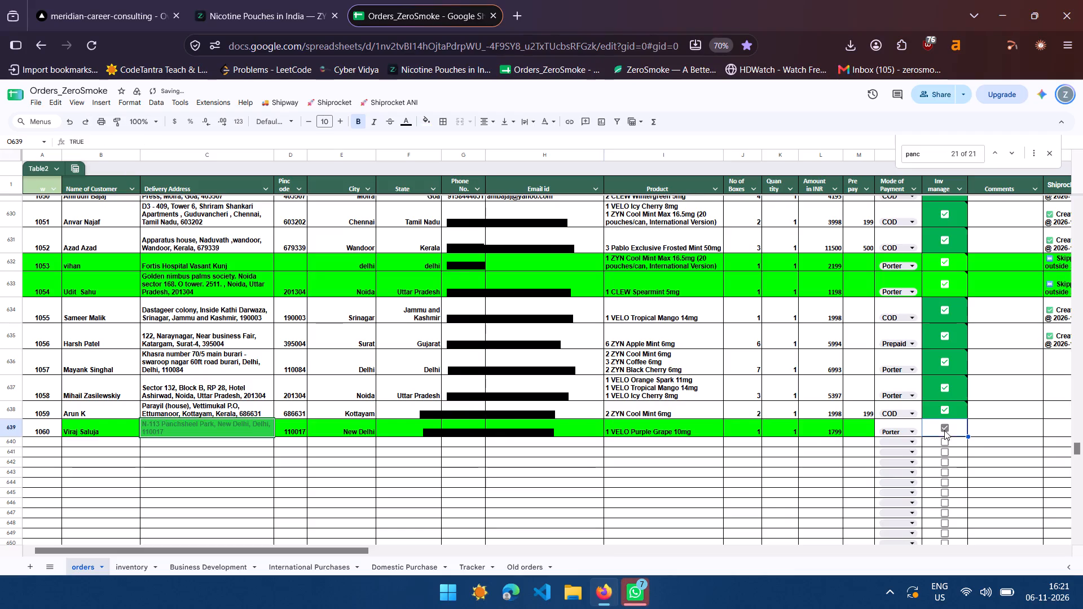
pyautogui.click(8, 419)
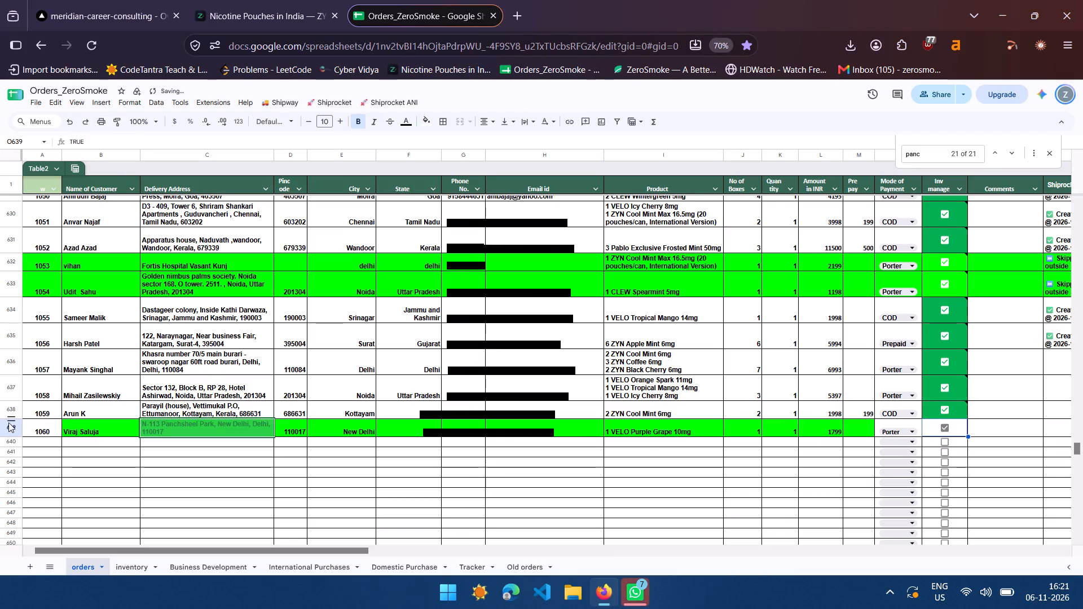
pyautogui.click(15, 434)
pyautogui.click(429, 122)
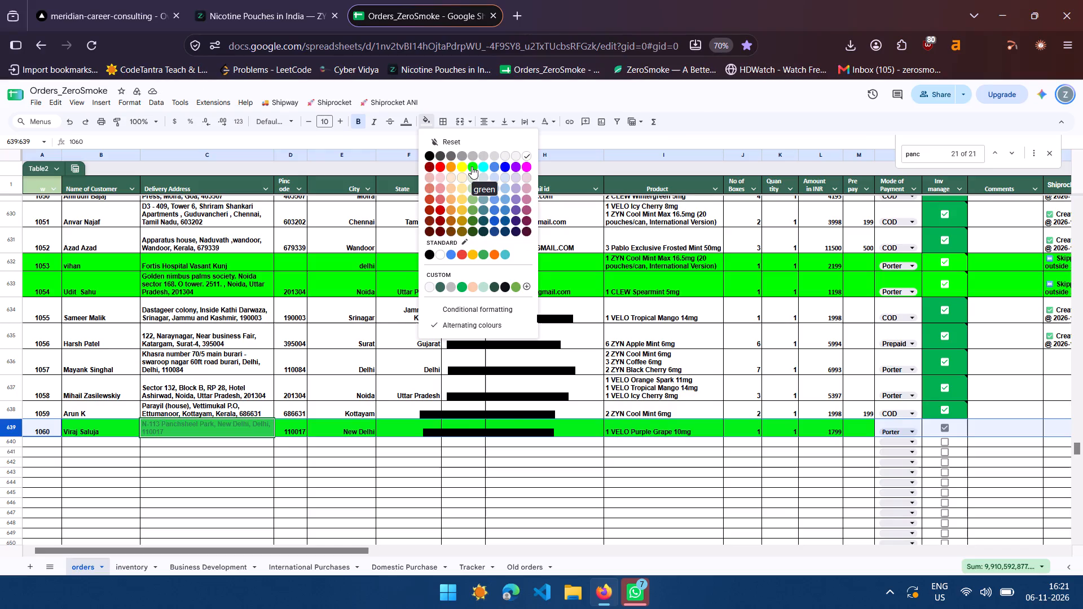
# Clear and re-tick order 1060's Inv manage checkbox to process its inventory again.
pyautogui.click(944, 429)
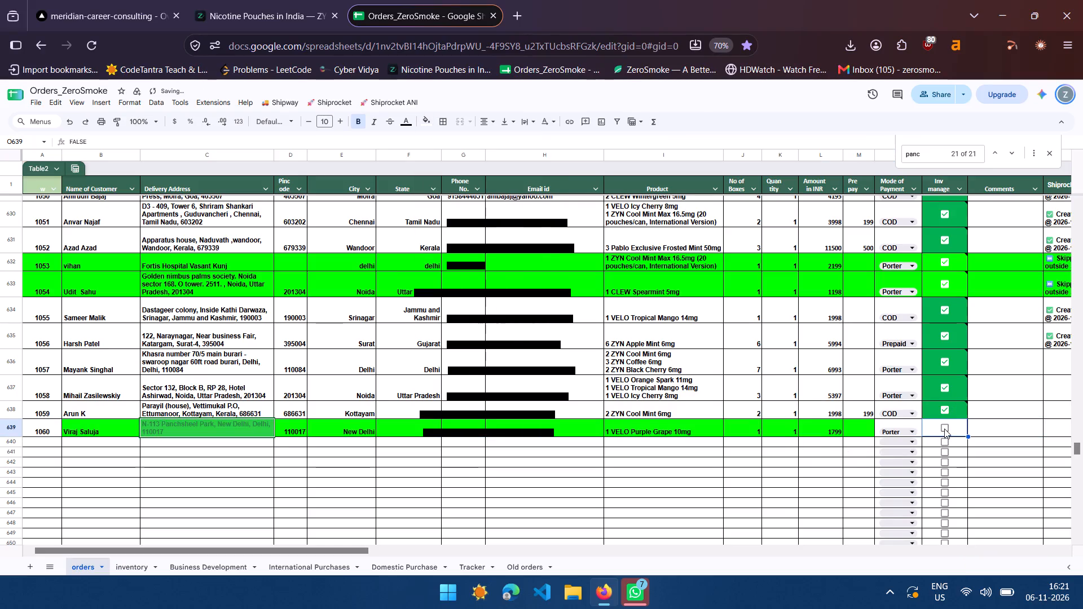
pyautogui.click(943, 428)
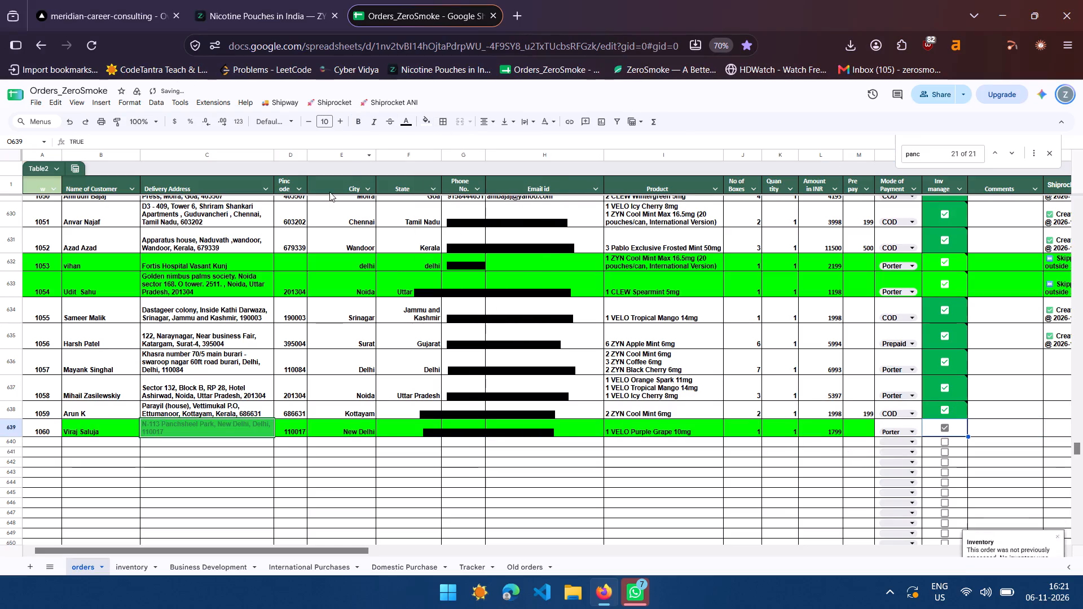
# Fill the entire row of order 1060 with green.
pyautogui.click(9, 434)
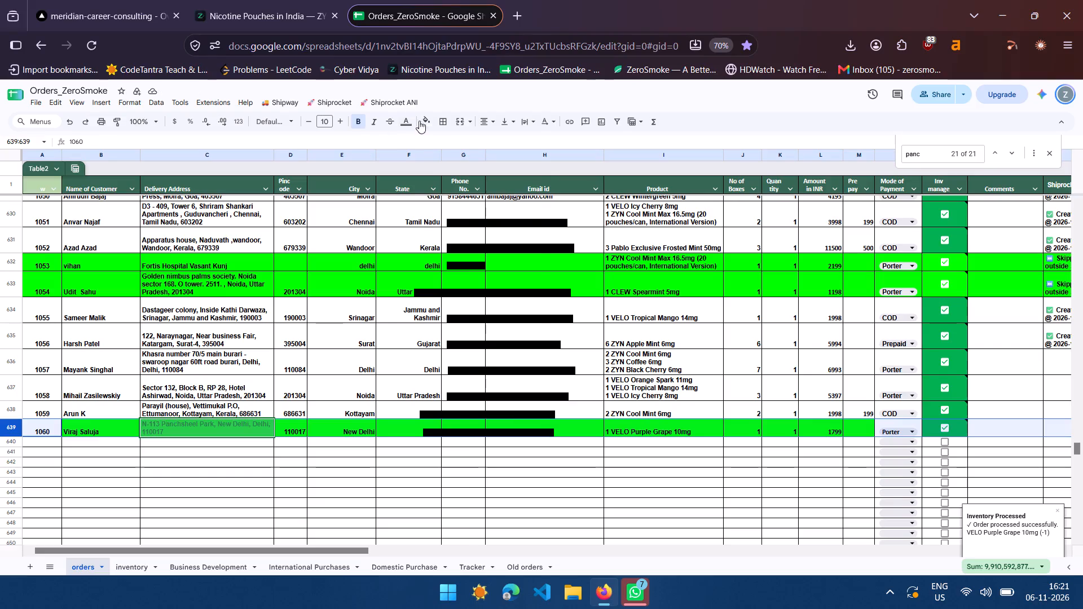
pyautogui.click(421, 121)
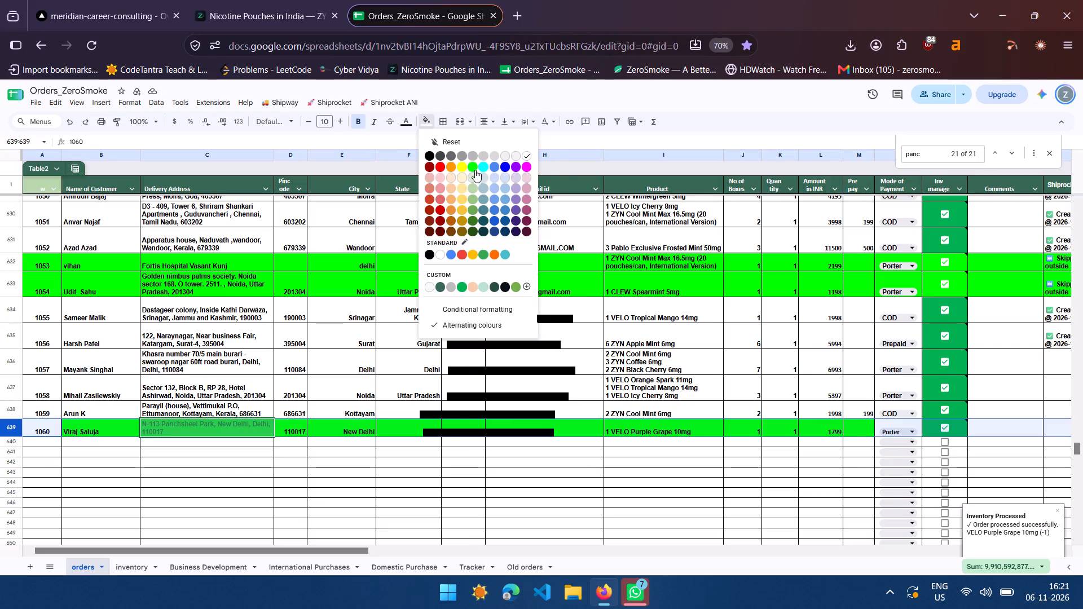
pyautogui.click(470, 167)
pyautogui.click(426, 479)
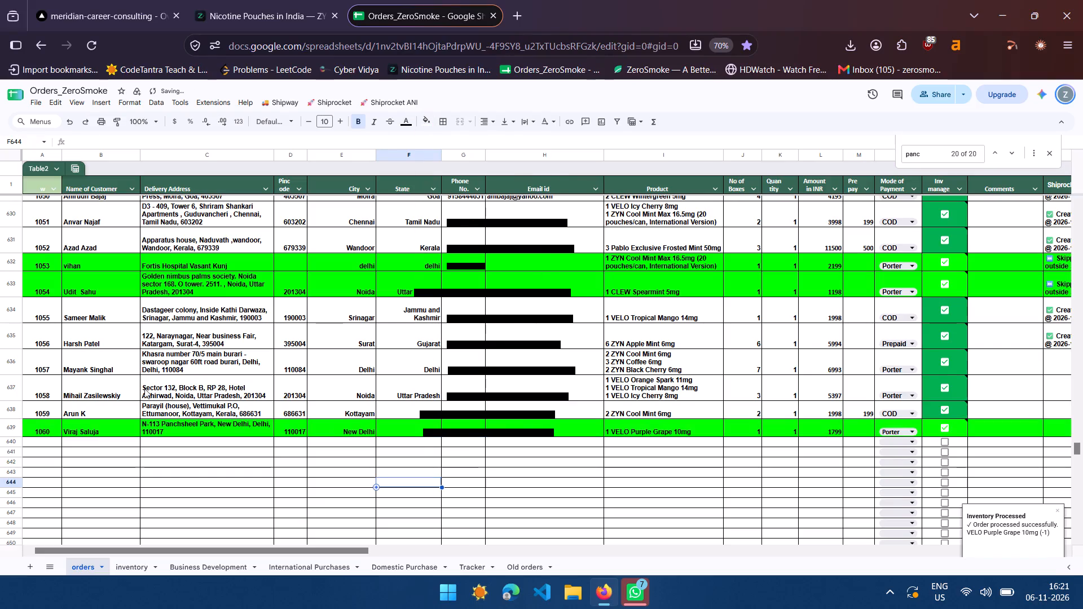
pyautogui.click(6, 373)
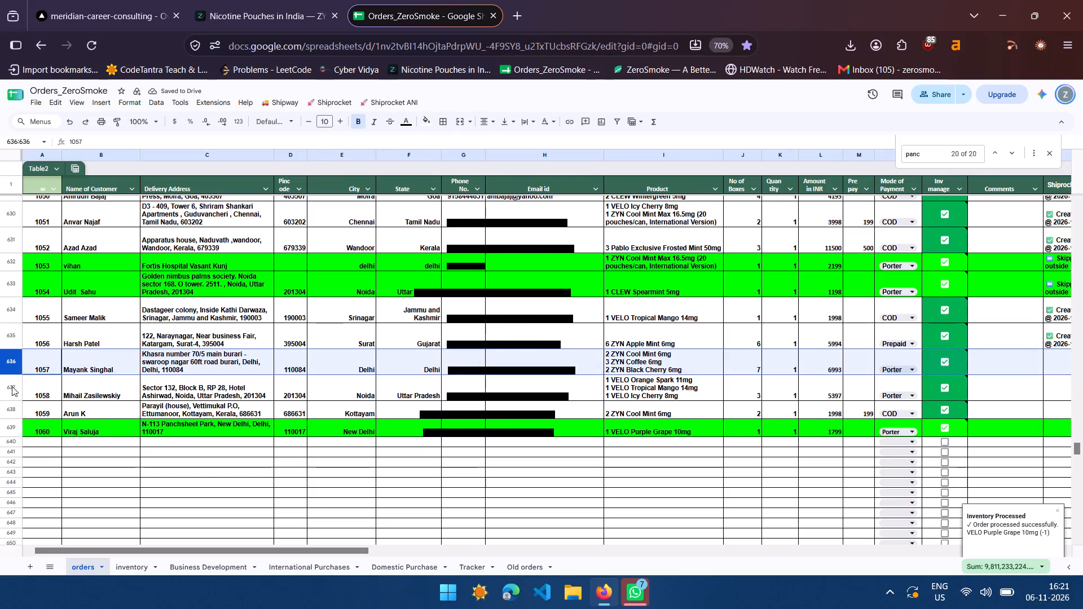
pyautogui.keyDown('shift'); pyautogui.click(16, 391); pyautogui.keyUp('shift')
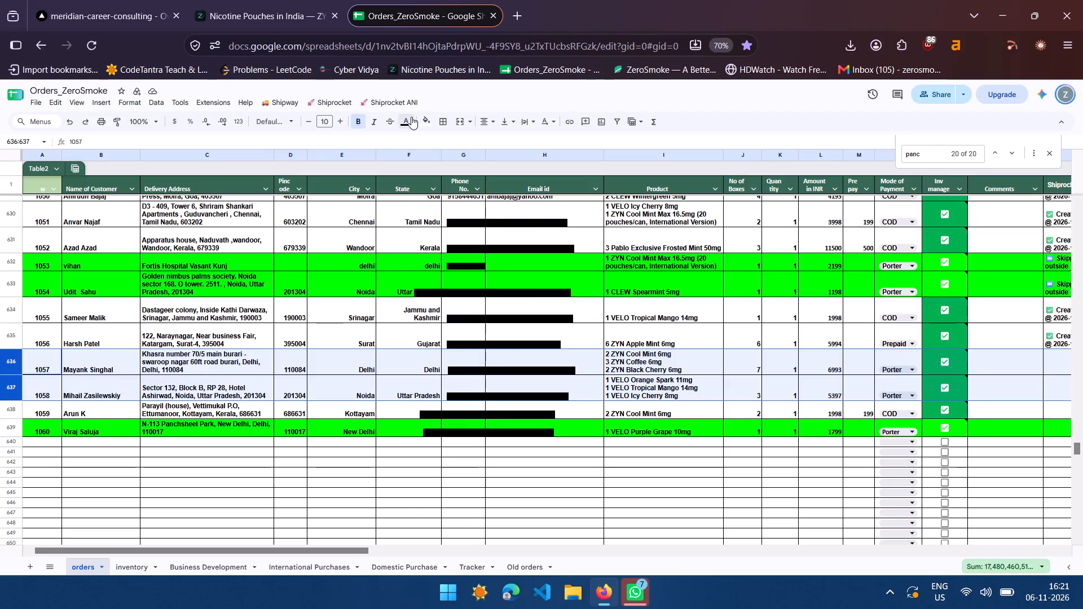
pyautogui.click(424, 122)
pyautogui.click(477, 167)
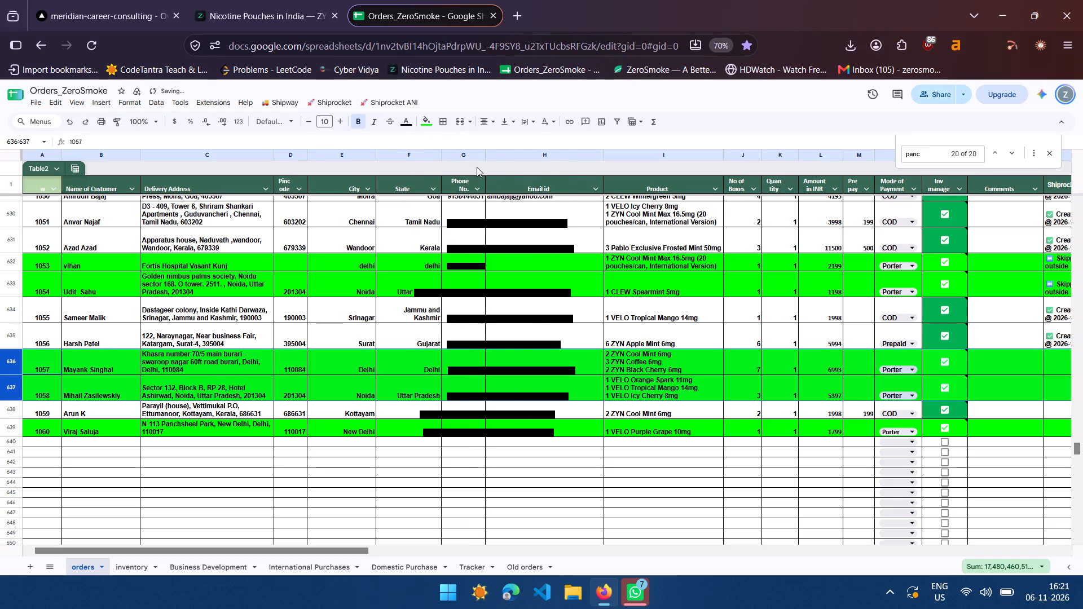
pyautogui.click(683, 479)
pyautogui.hscroll(-3, 683, 479)
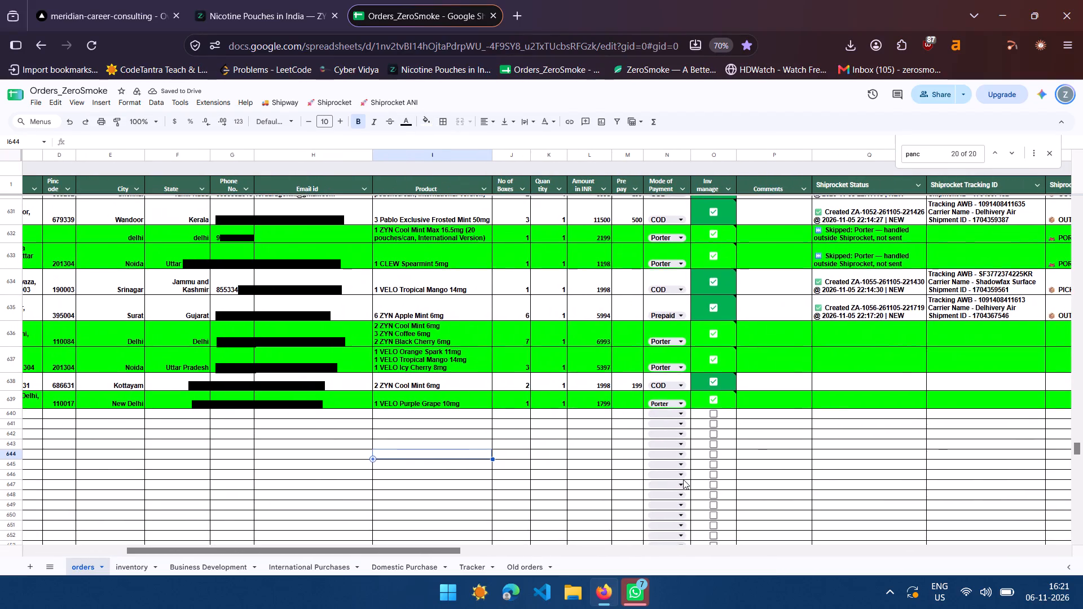
pyautogui.click(324, 0)
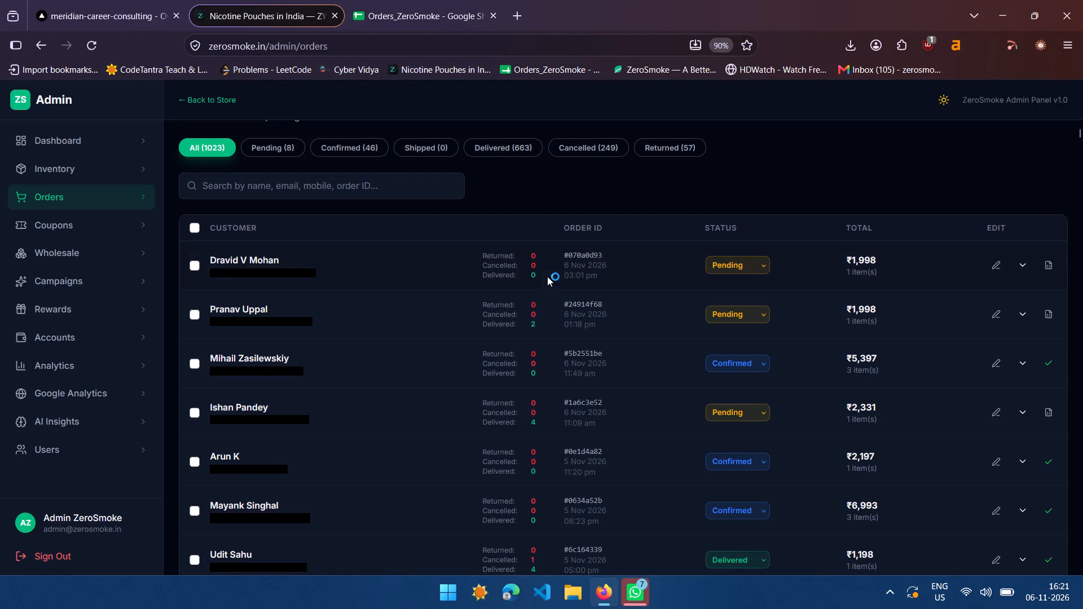
pyautogui.click(1021, 266)
pyautogui.moveTo(284, 373); pyautogui.dragTo(235, 380)
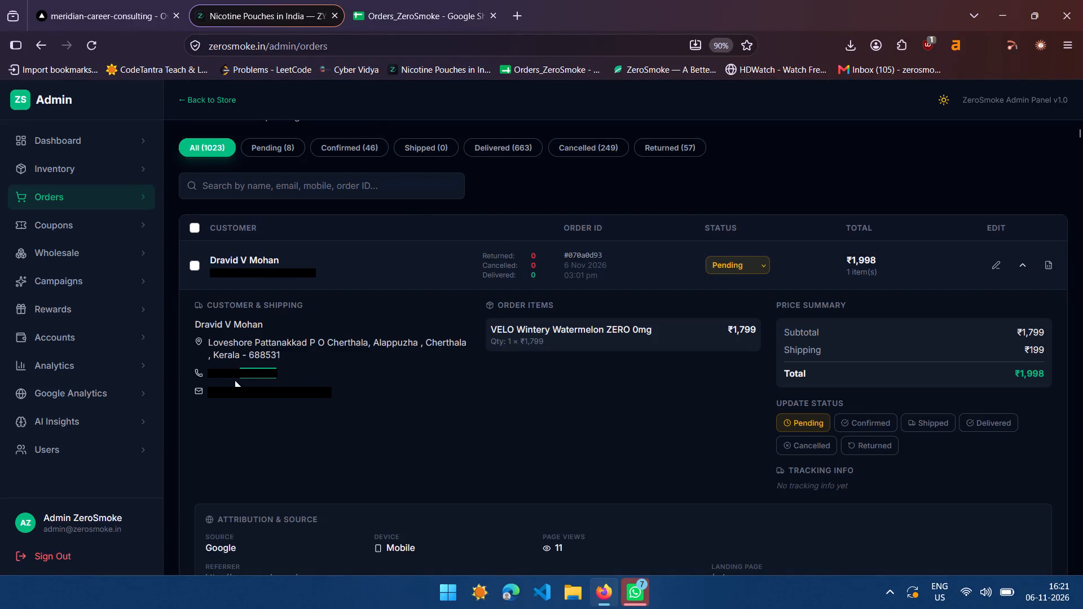
pyautogui.moveTo(235, 380); pyautogui.dragTo(222, 378)
pyautogui.click(517, 411)
pyautogui.scroll(-2, 517, 411)
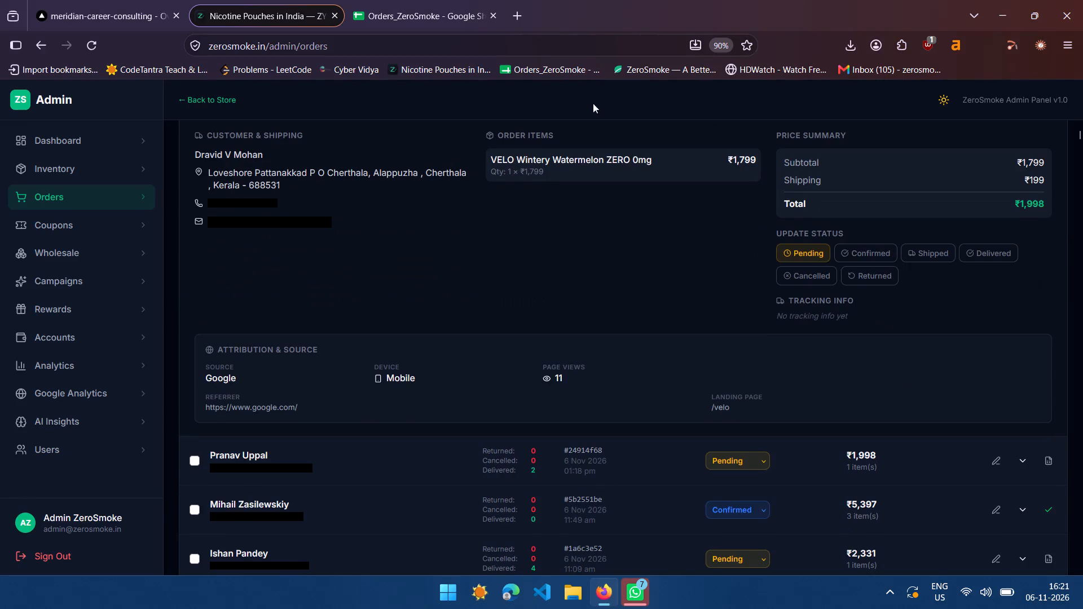
pyautogui.moveTo(287, 208); pyautogui.dragTo(220, 202)
pyautogui.moveTo(220, 202); pyautogui.dragTo(223, 203)
pyautogui.hotkey('ctrl', 'c')
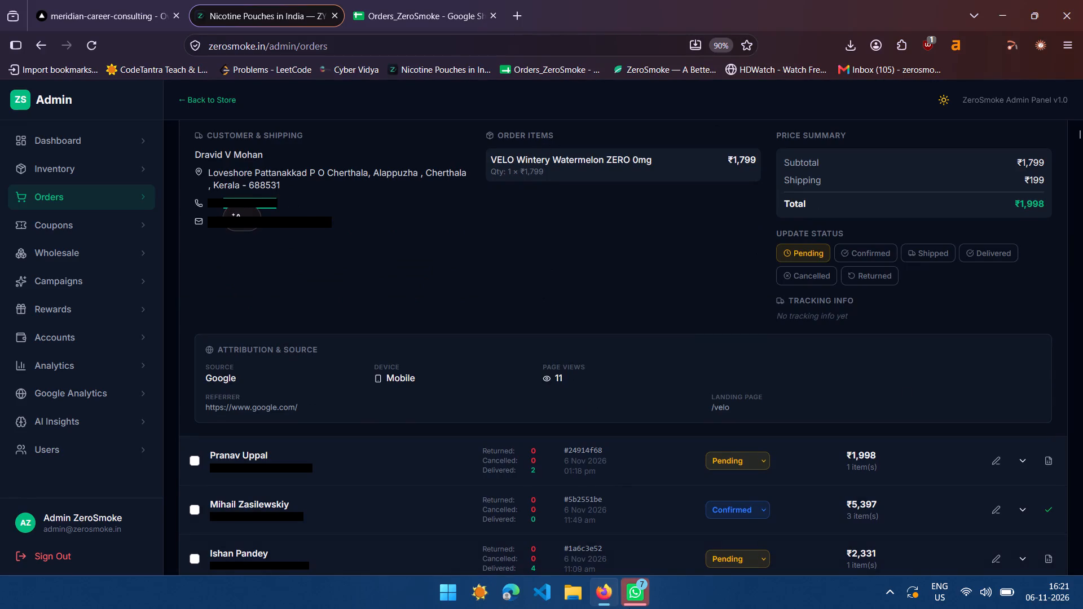
# Switch to WhatsApp.
pyautogui.click(629, 608)
pyautogui.click(895, 594)
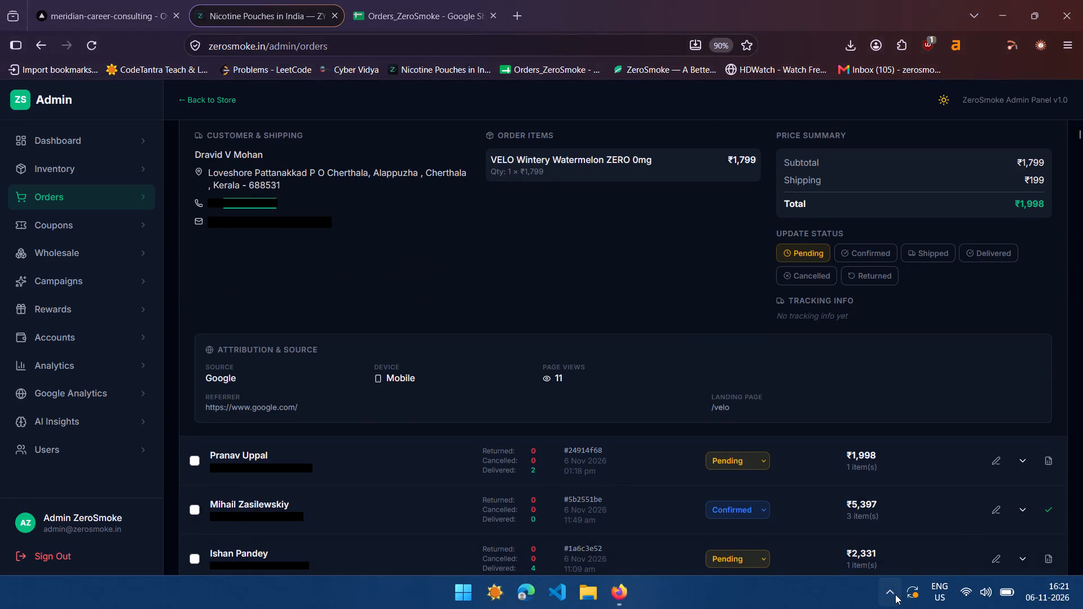
pyautogui.click(886, 497)
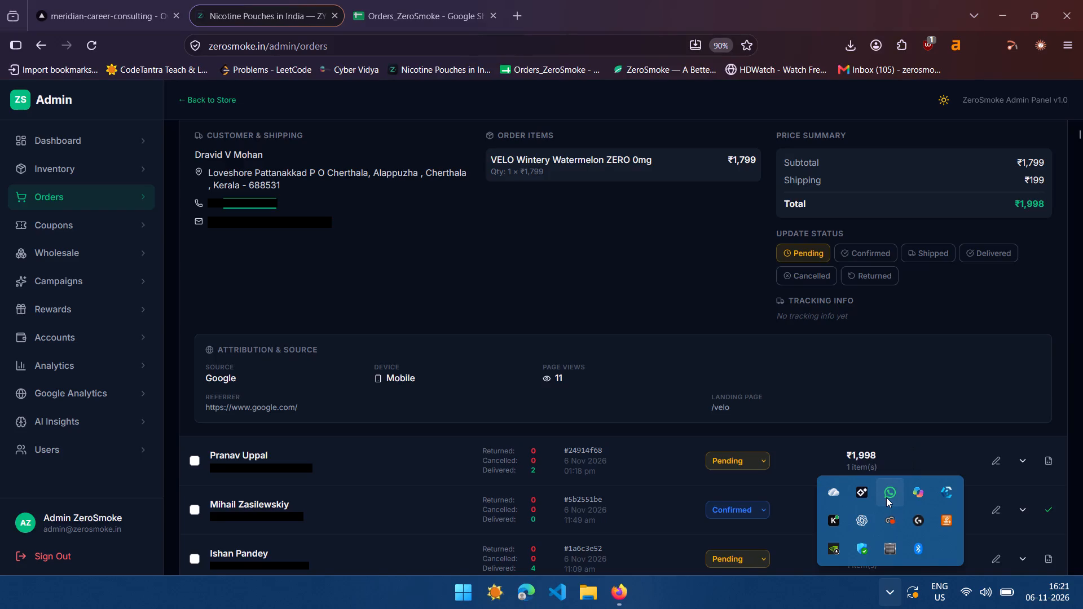
pyautogui.click(705, 385)
pyautogui.scroll(-1, 705, 385)
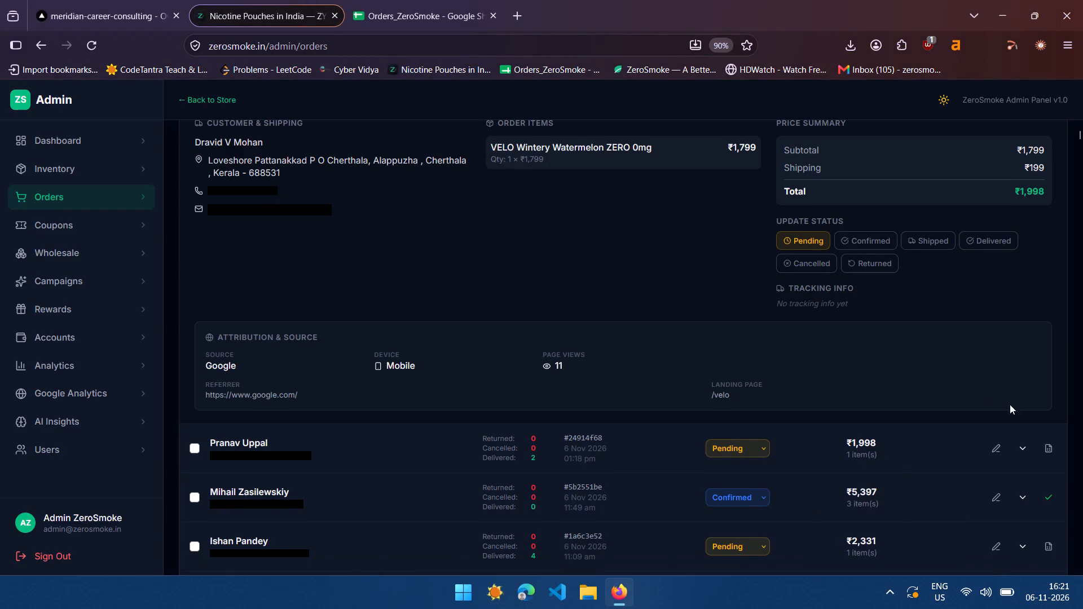
pyautogui.click(1019, 453)
pyautogui.scroll(-2, 618, 452)
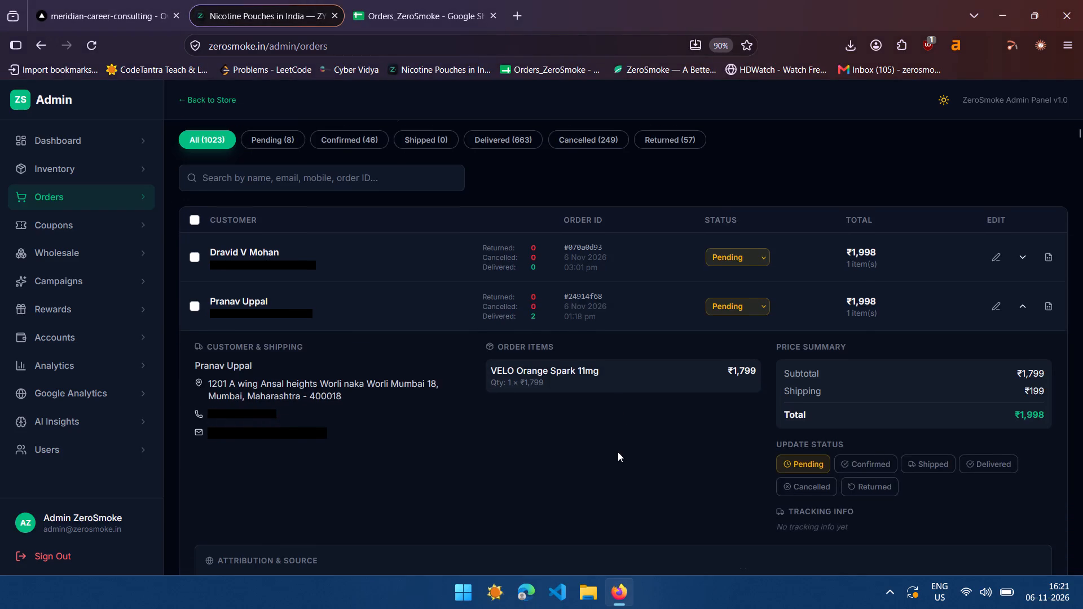
pyautogui.scroll(-1, 618, 452)
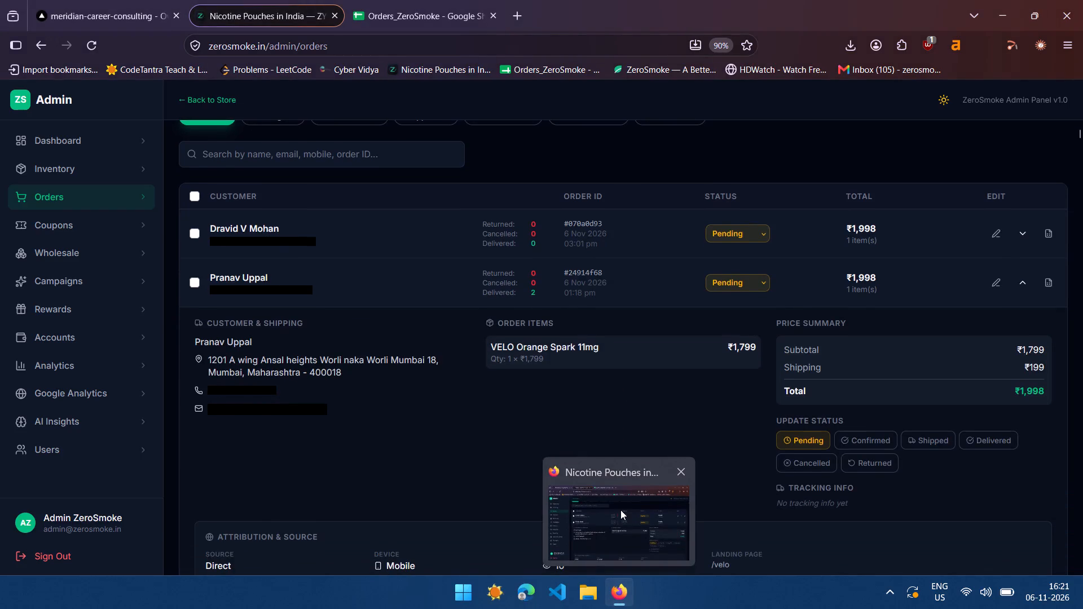
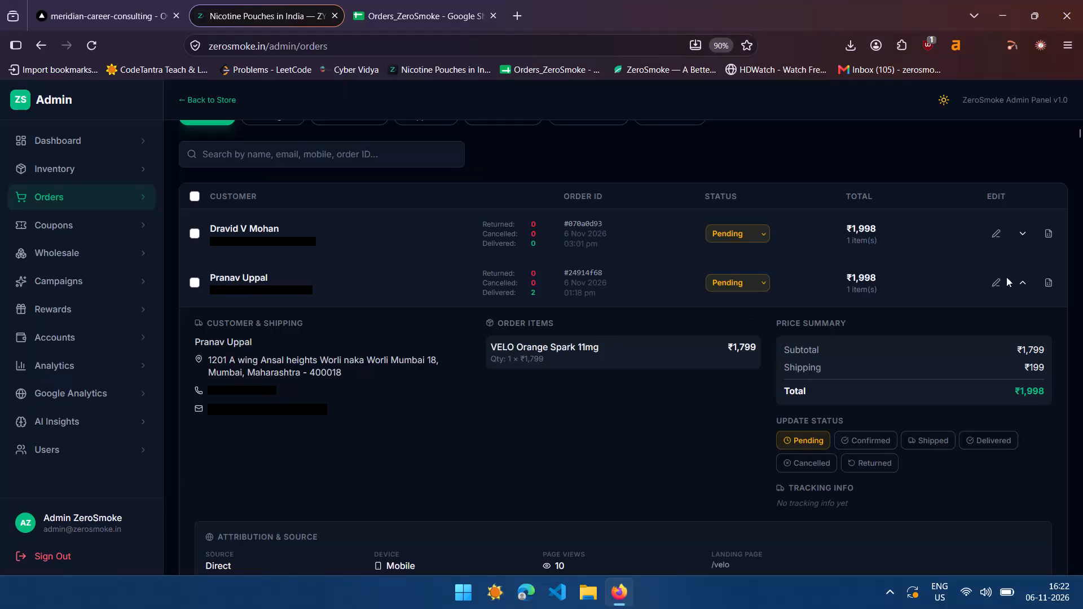
pyautogui.click(1045, 283)
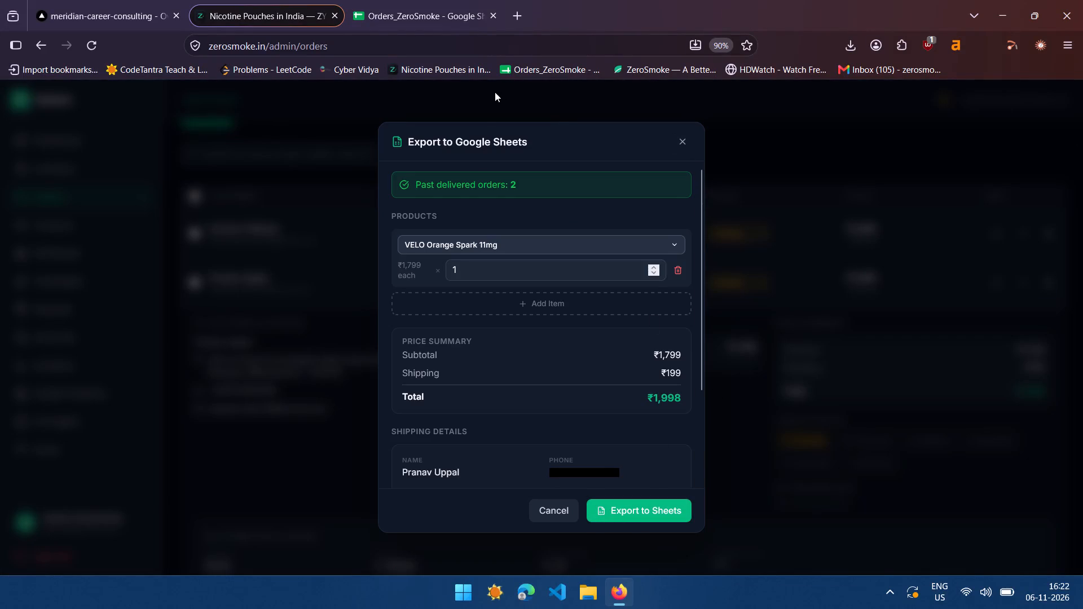
# Open the deployed meridian-career-consulting site from its Vercel project overview to look at it.
pyautogui.click(102, 0)
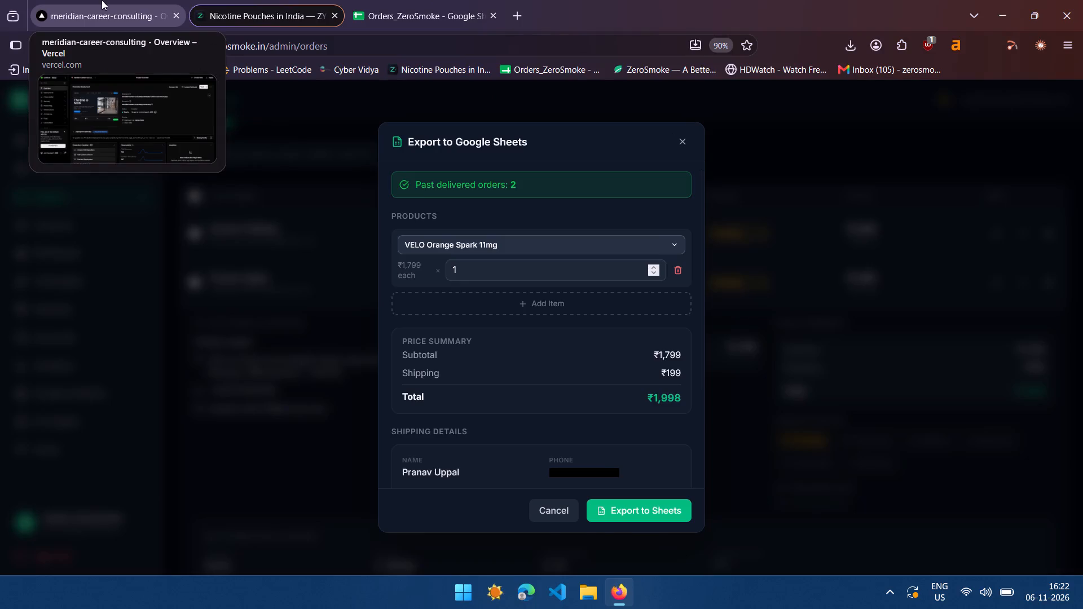
pyautogui.click(393, 268)
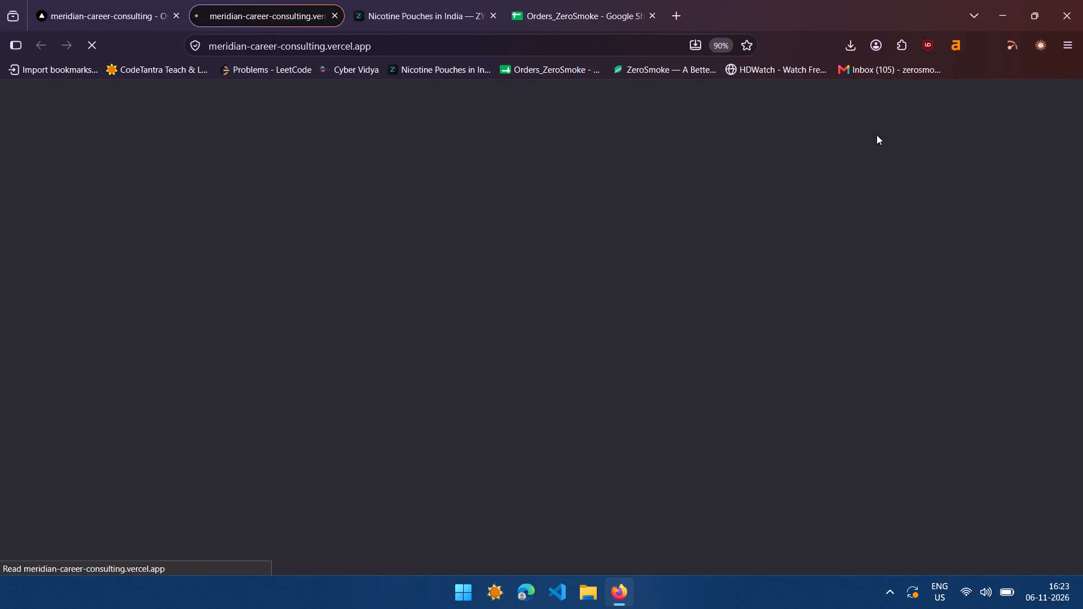
pyautogui.click(790, 98)
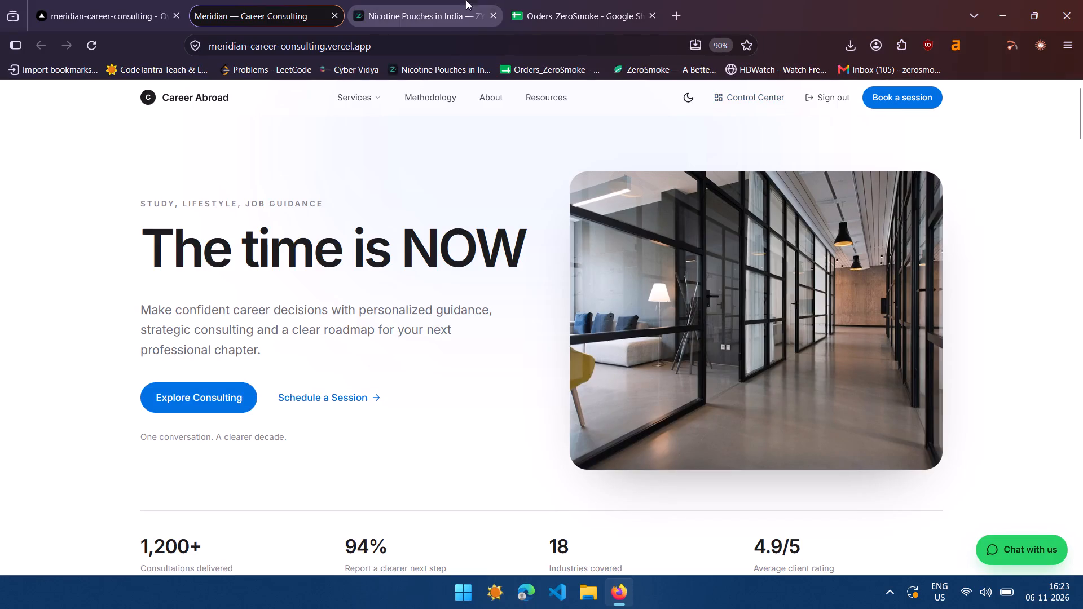
# Back in the ZeroSmoke export form, set the VELO Orange Spark 11mg quantity to 2 and export the order to Sheets.
pyautogui.click(381, 0)
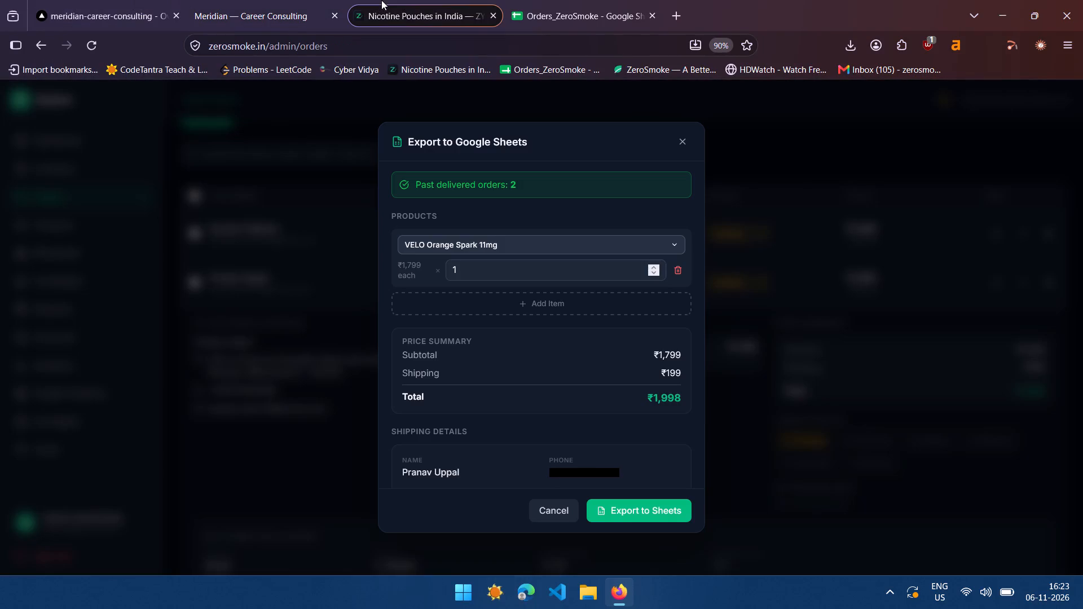
pyautogui.click(481, 275)
pyautogui.press('BackSpace')
pyautogui.press('2')
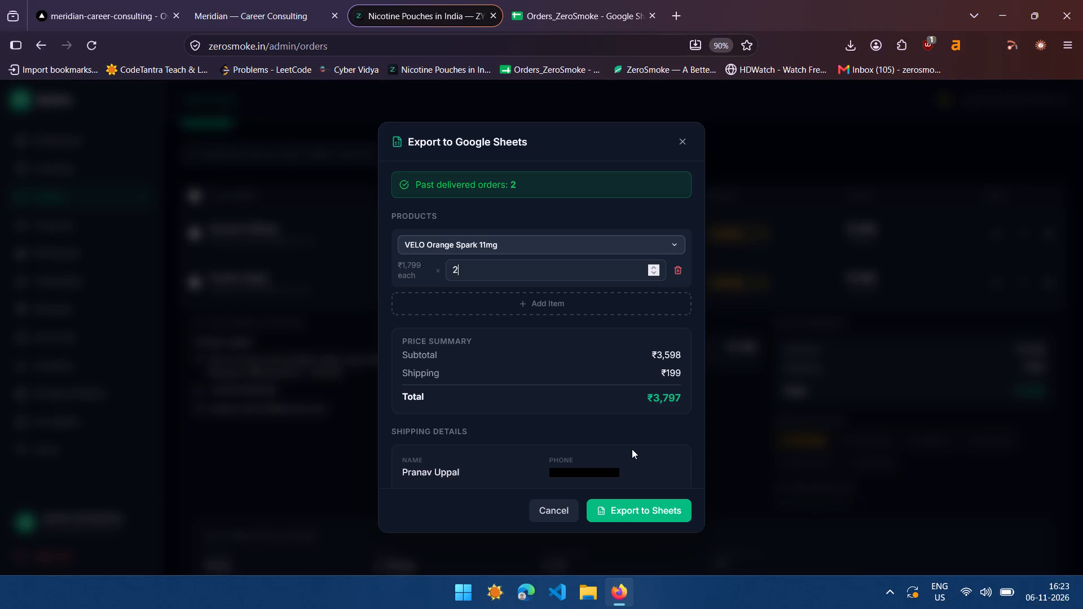
pyautogui.click(675, 512)
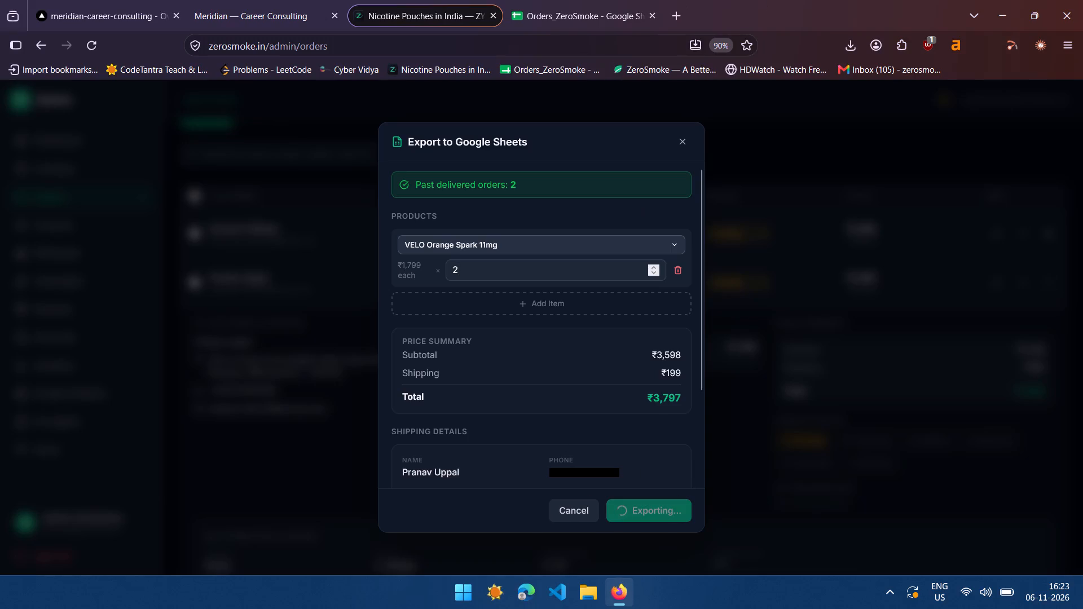
# In the orders sheet, set the new Mumbai VELO Orange Spark order's mode of payment to COD and mark its inventory as managed.
pyautogui.click(542, 0)
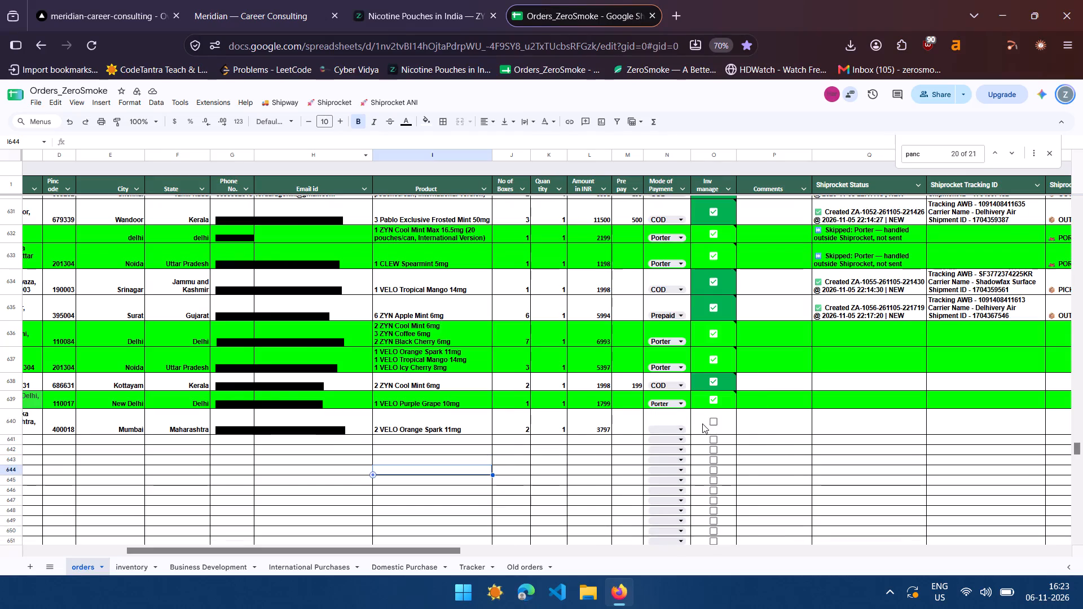
pyautogui.click(676, 427)
pyautogui.click(667, 441)
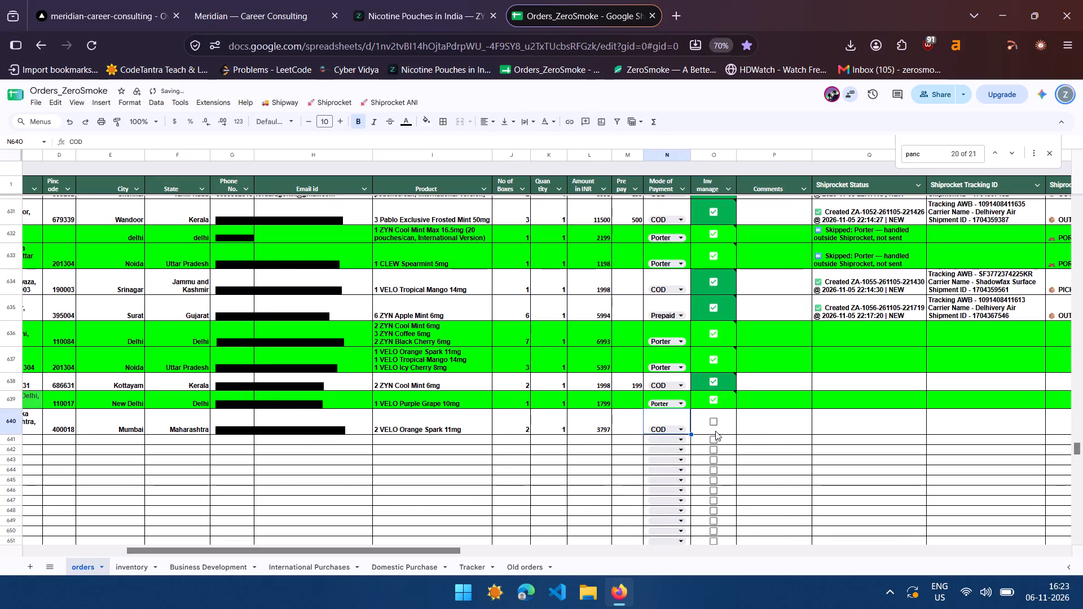
pyautogui.click(714, 422)
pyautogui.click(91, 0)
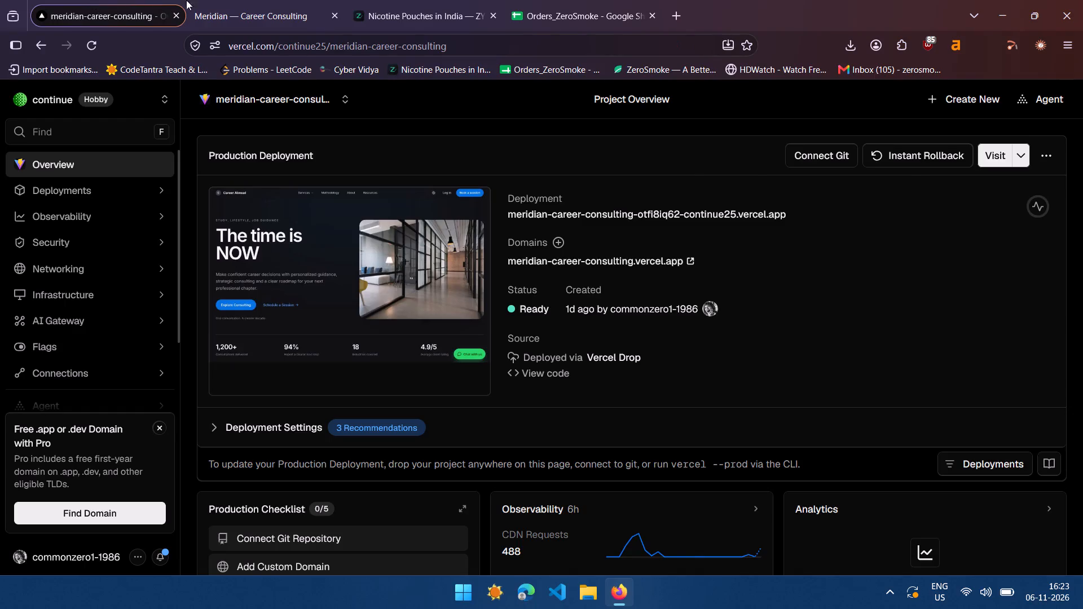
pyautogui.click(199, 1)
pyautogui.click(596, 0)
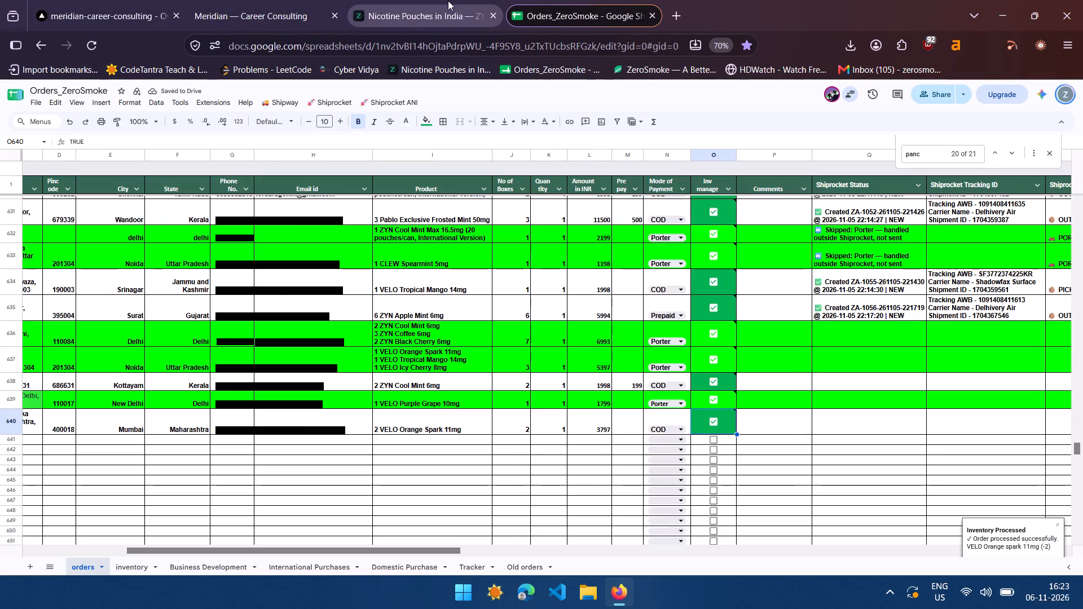
# Return to the ZeroSmoke admin orders and close the export form.
pyautogui.click(448, 1)
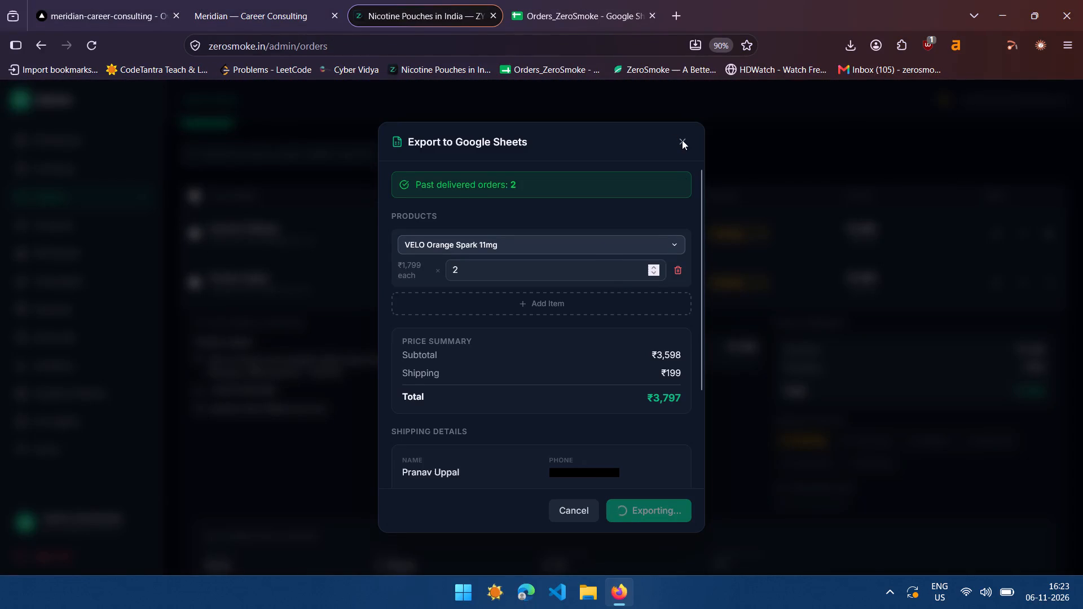
pyautogui.click(682, 140)
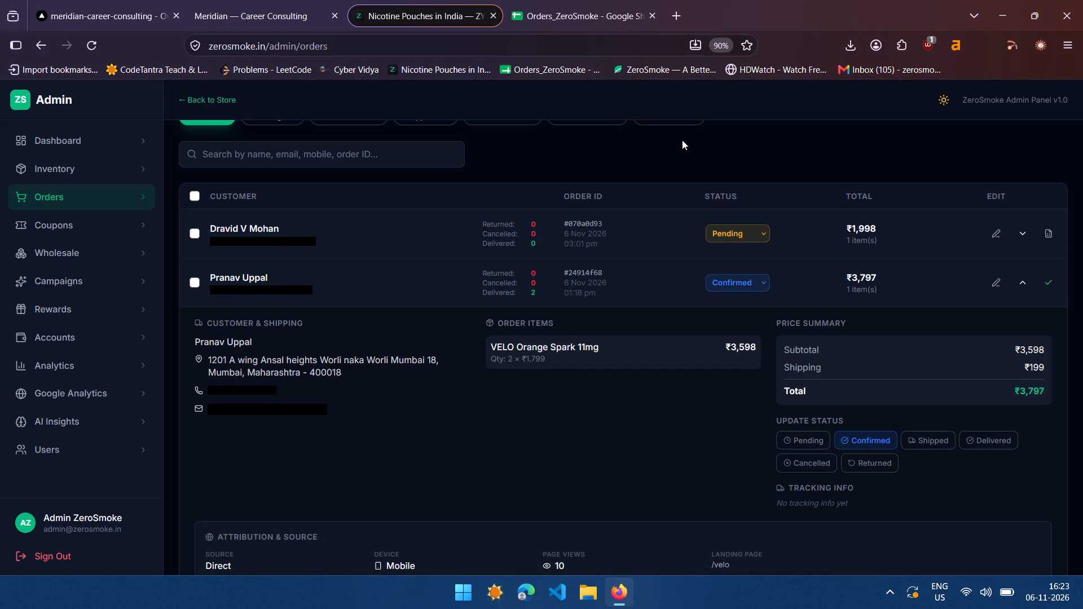
pyautogui.click(1026, 236)
pyautogui.moveTo(300, 346); pyautogui.dragTo(227, 346)
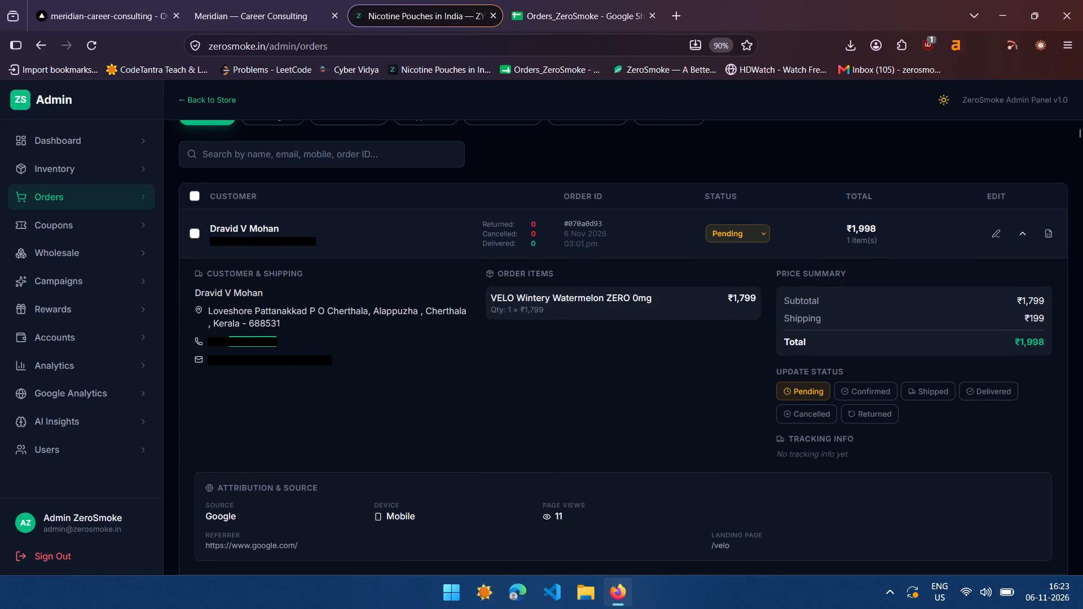
pyautogui.moveTo(227, 346); pyautogui.dragTo(223, 346)
pyautogui.hotkey('ctrl', 'c')
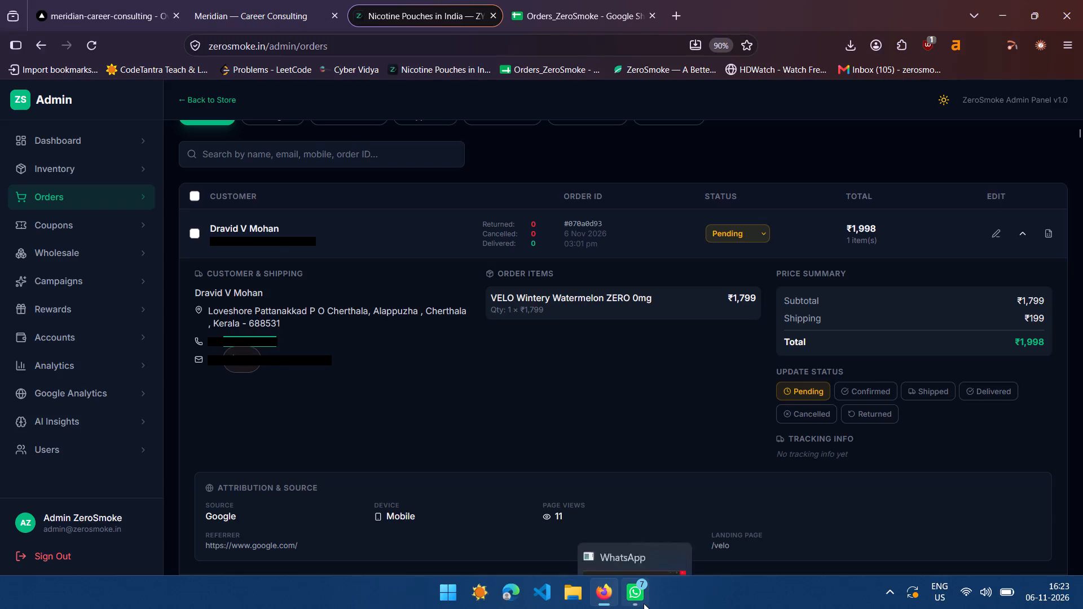
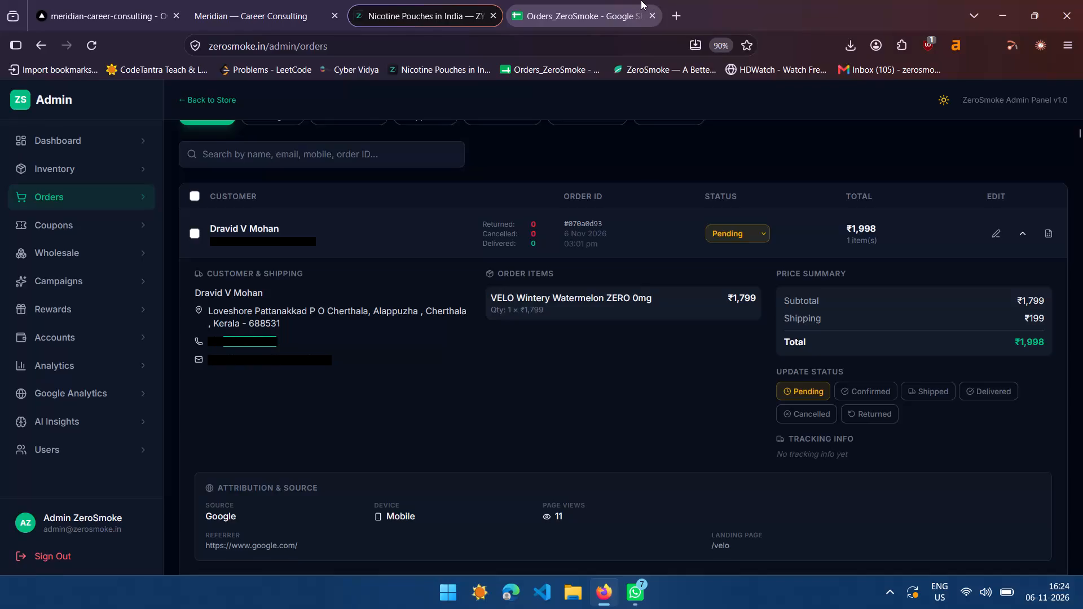
# In the Orders_ZeroSmoke spreadsheet, check the inventory sheet for VELO Wintery Watermelon stock.
pyautogui.click(120, 577)
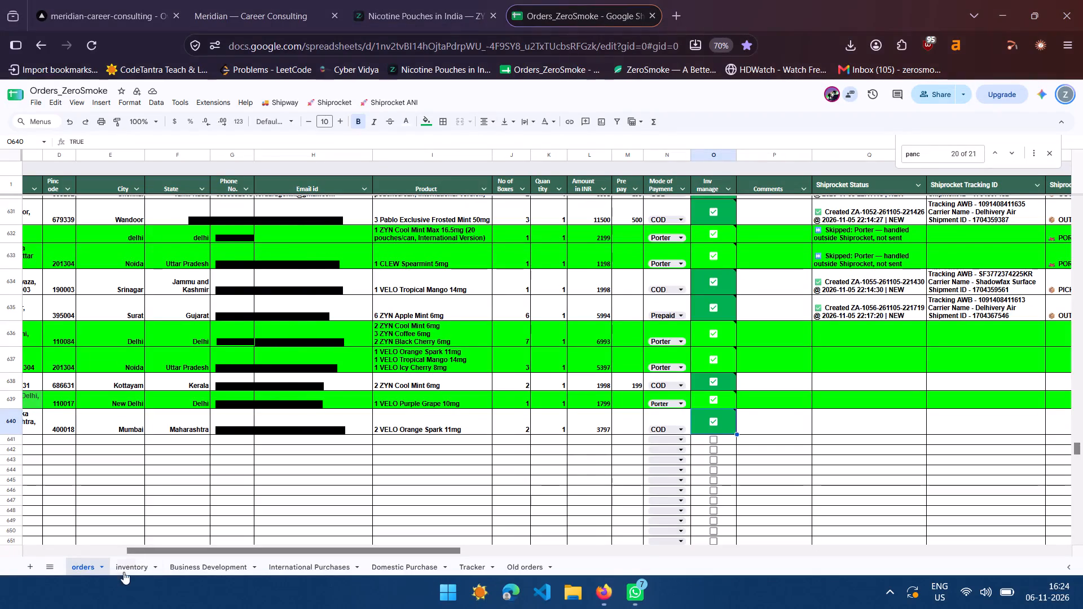
pyautogui.doubleClick(125, 570)
pyautogui.scroll(-1, 134, 342)
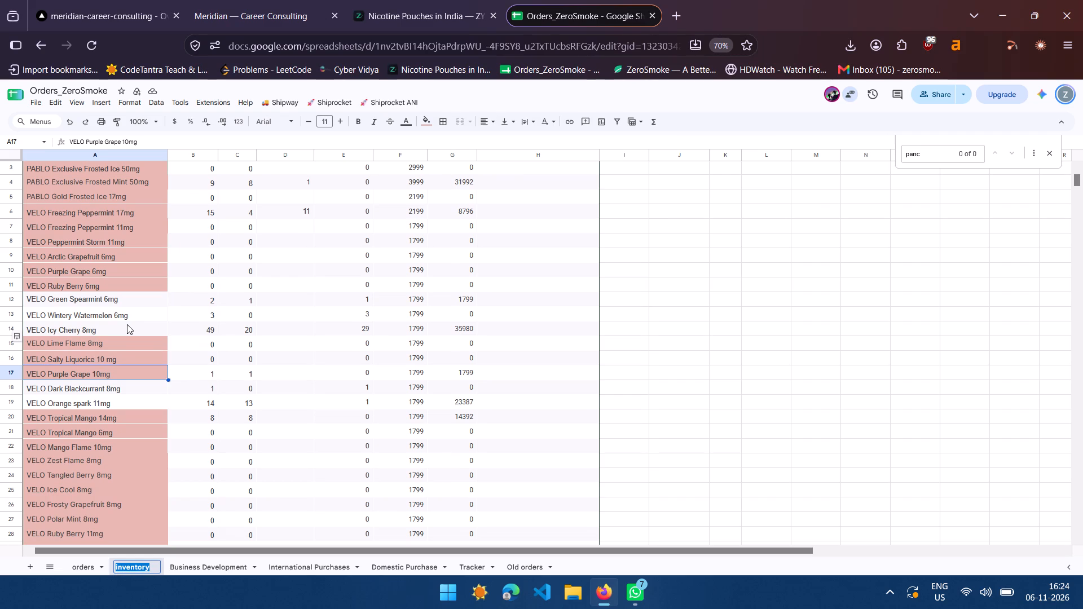
pyautogui.click(127, 324)
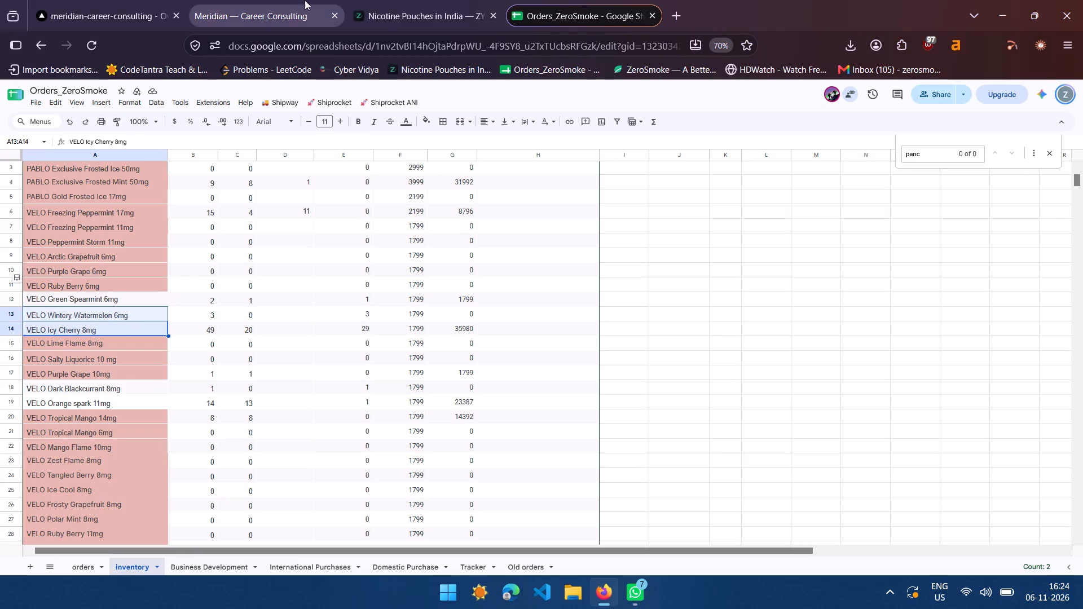
pyautogui.click(388, 0)
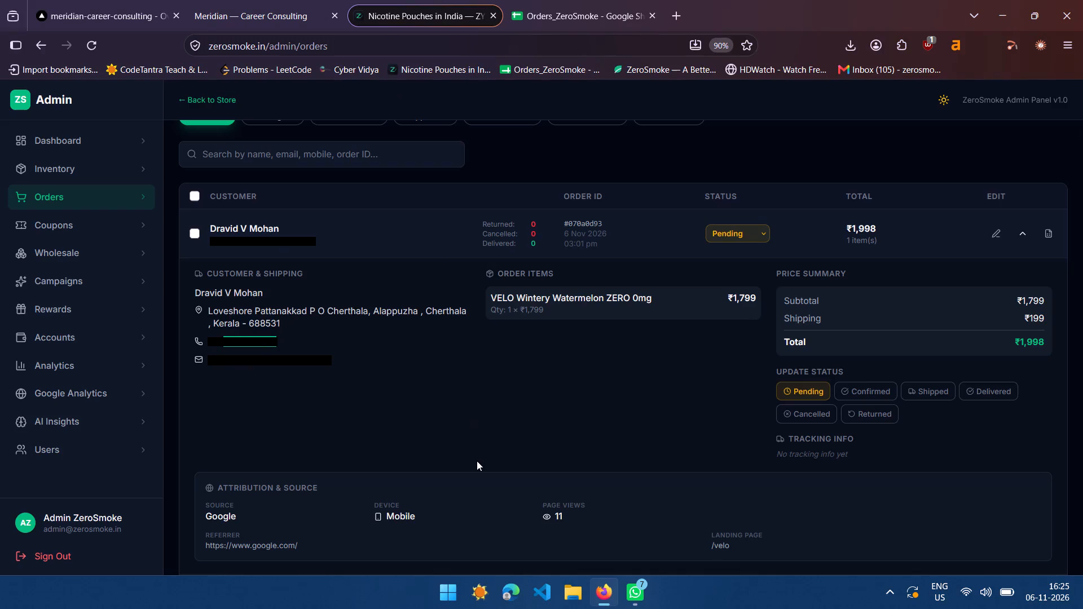
pyautogui.moveTo(521, 311); pyautogui.dragTo(542, 315)
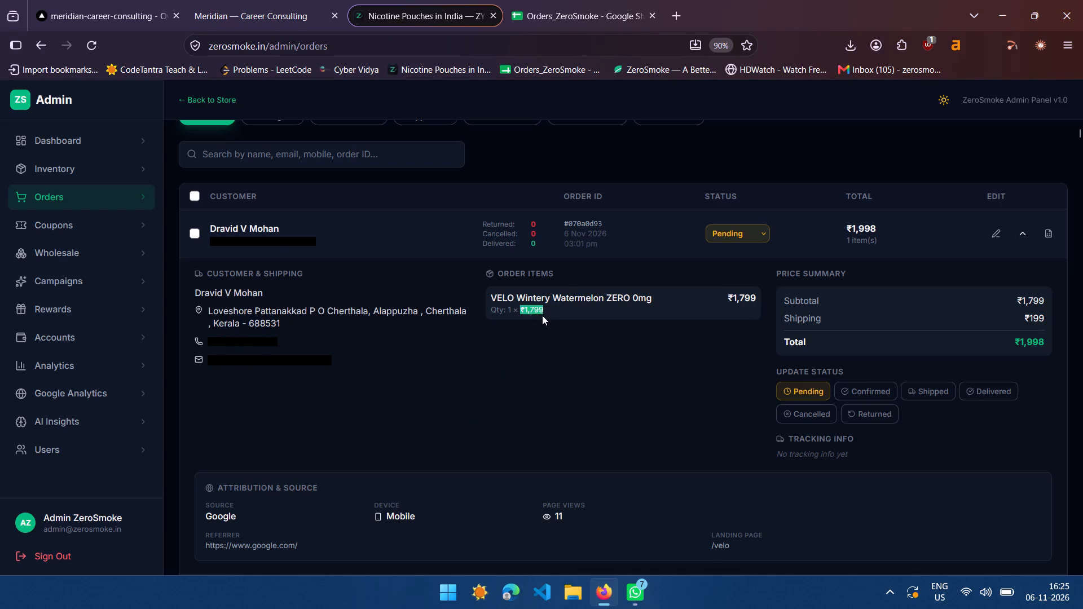
pyautogui.moveTo(542, 315); pyautogui.dragTo(545, 313)
pyautogui.click(545, 313)
pyautogui.moveTo(545, 313); pyautogui.dragTo(522, 311)
pyautogui.click(522, 311)
pyautogui.moveTo(522, 311); pyautogui.dragTo(540, 312)
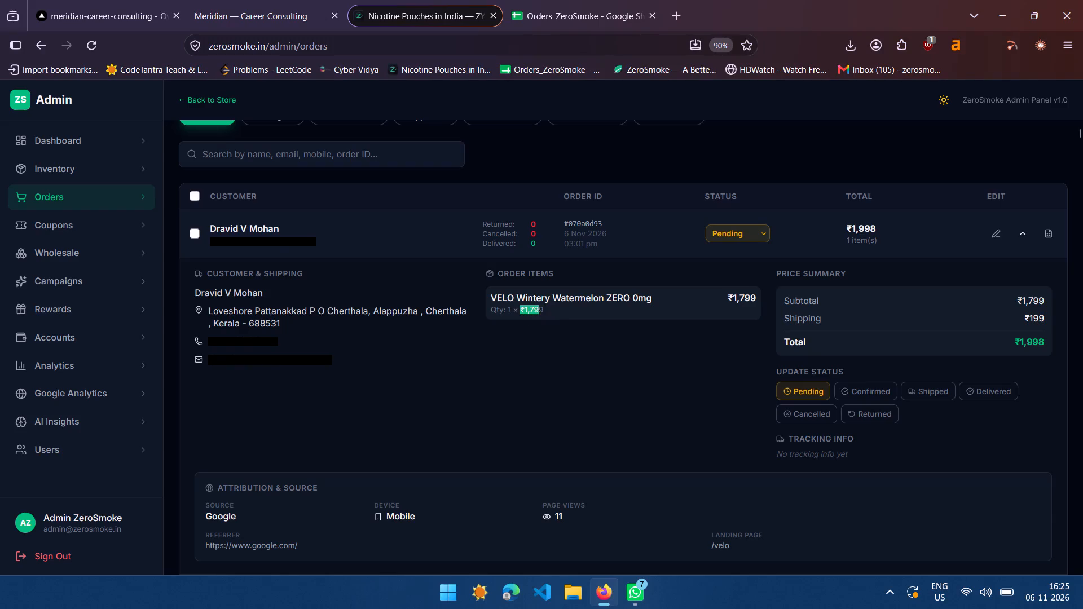
pyautogui.moveTo(540, 312); pyautogui.dragTo(542, 313)
pyautogui.click(542, 313)
# Search Google in a new tab for the pending VELO Wintery Watermelon order's copied shipping address and view the image results.
pyautogui.moveTo(283, 324); pyautogui.dragTo(213, 304)
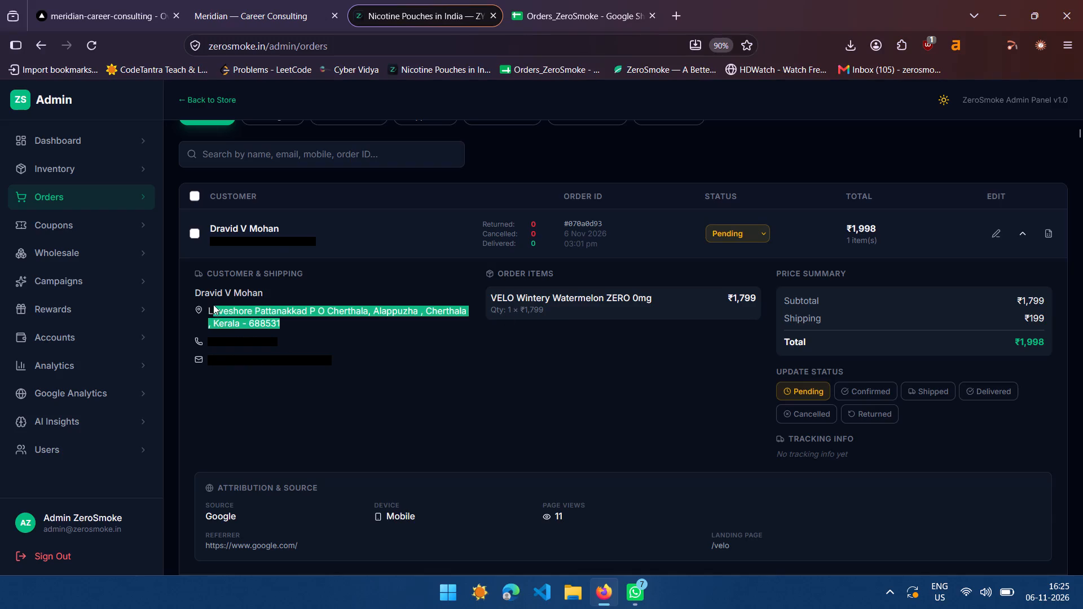
pyautogui.moveTo(213, 304); pyautogui.dragTo(205, 309)
pyautogui.hotkey('ctrl', 'c')
pyautogui.click(670, 5)
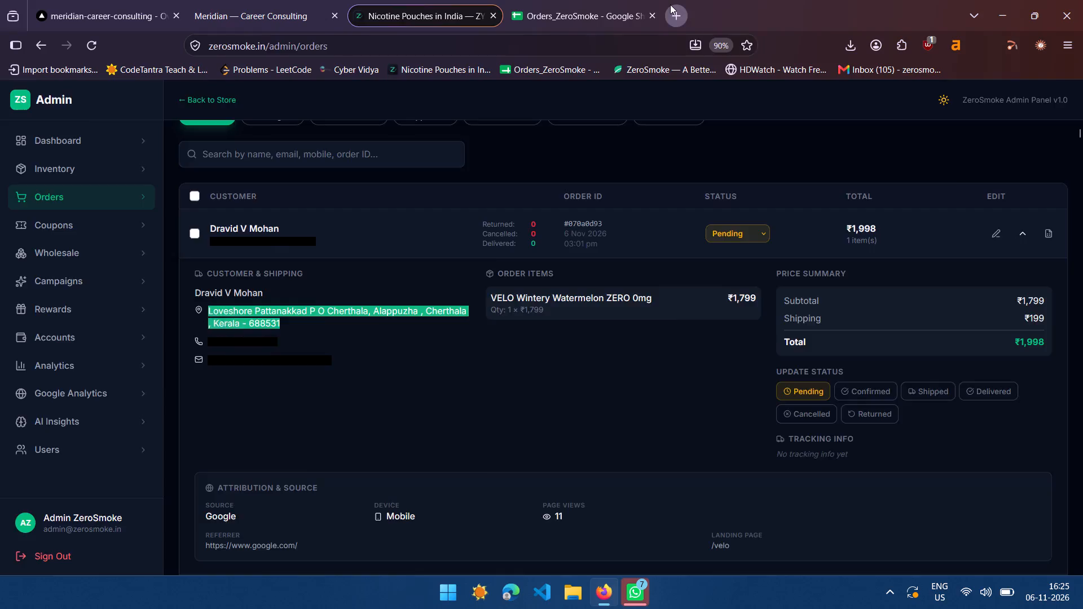
pyautogui.hotkey('ctrl', 'v')
pyautogui.press('Return')
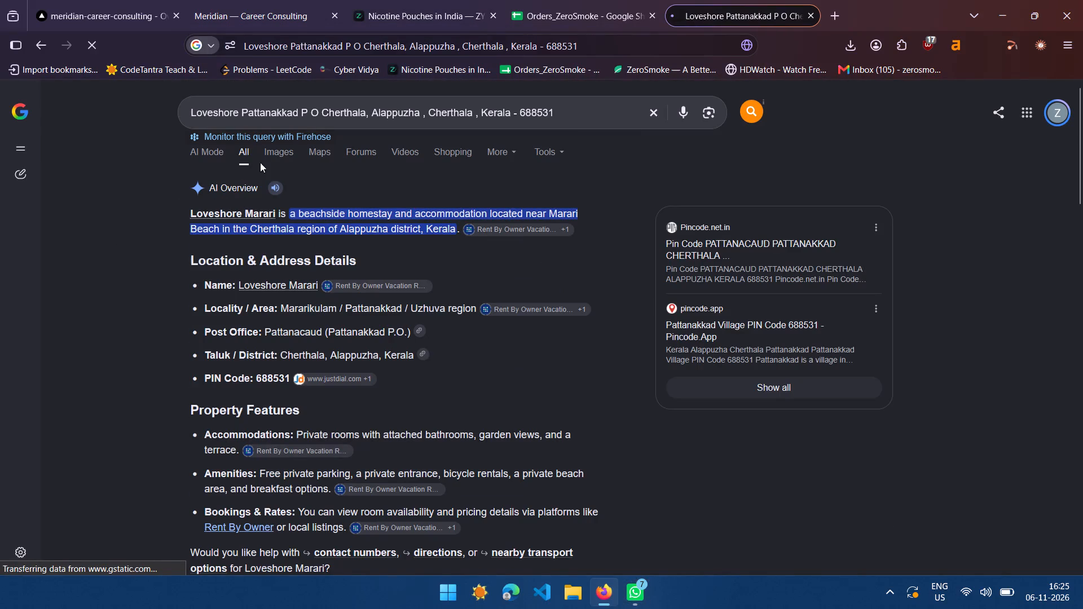
pyautogui.click(283, 149)
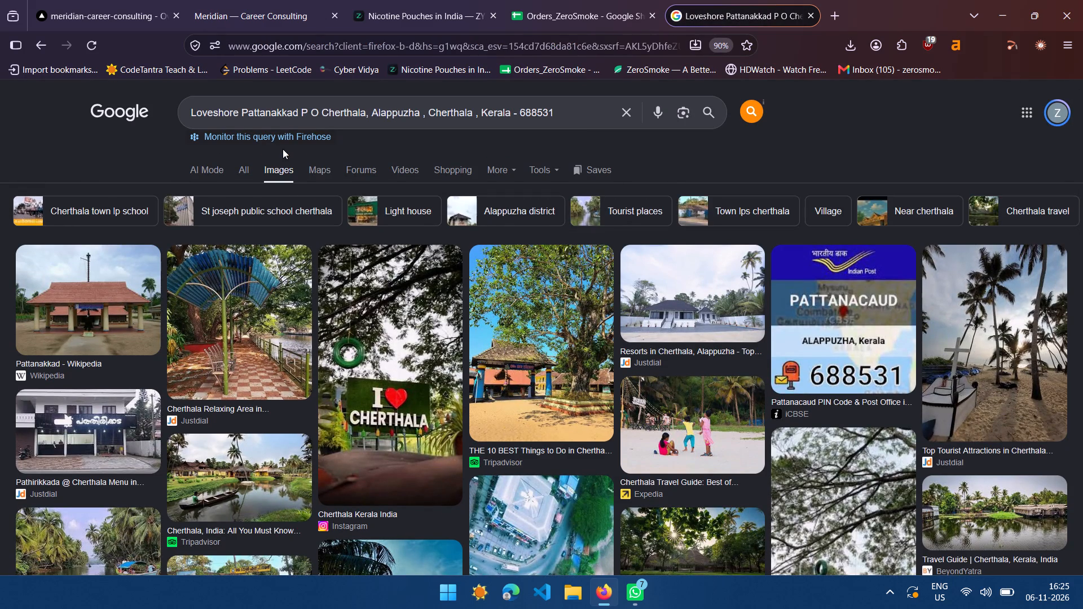
# In another new tab, enter a web query starting with "vre".
pyautogui.click(839, 11)
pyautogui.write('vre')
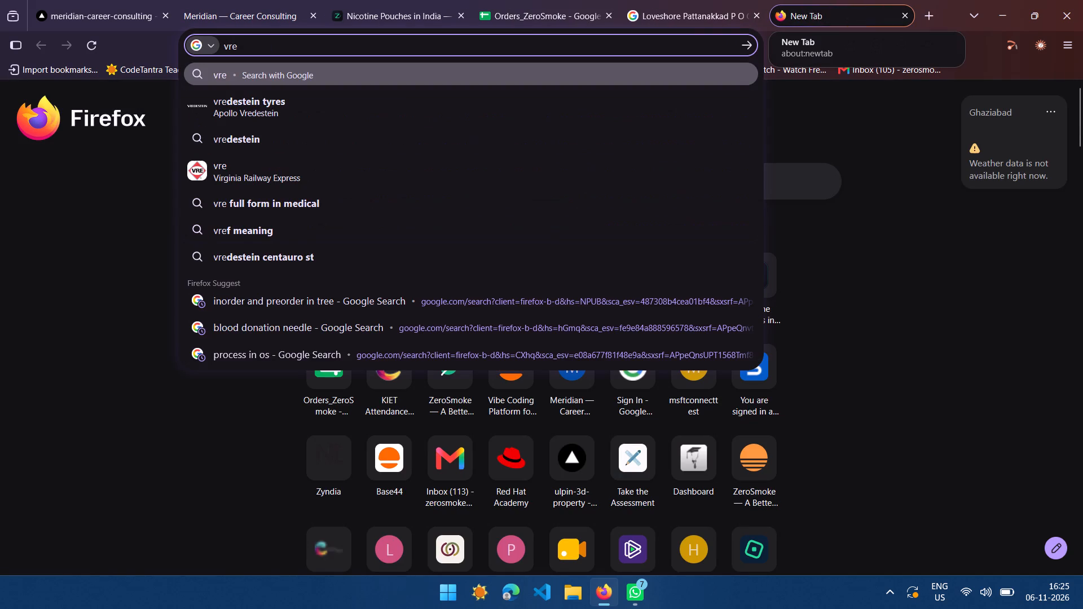
# Search Google for "velo crispy peppermint" in the new browser tab.
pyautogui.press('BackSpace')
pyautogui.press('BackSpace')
pyautogui.write('elo crispy')
pyautogui.press('space')
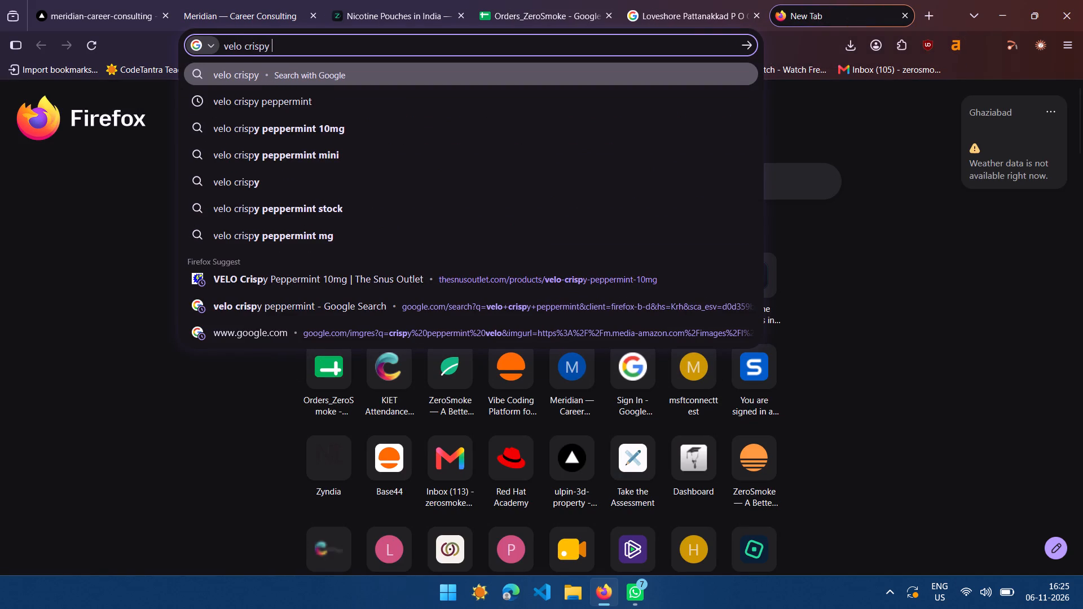
pyautogui.press('Down')
pyautogui.press('Return')
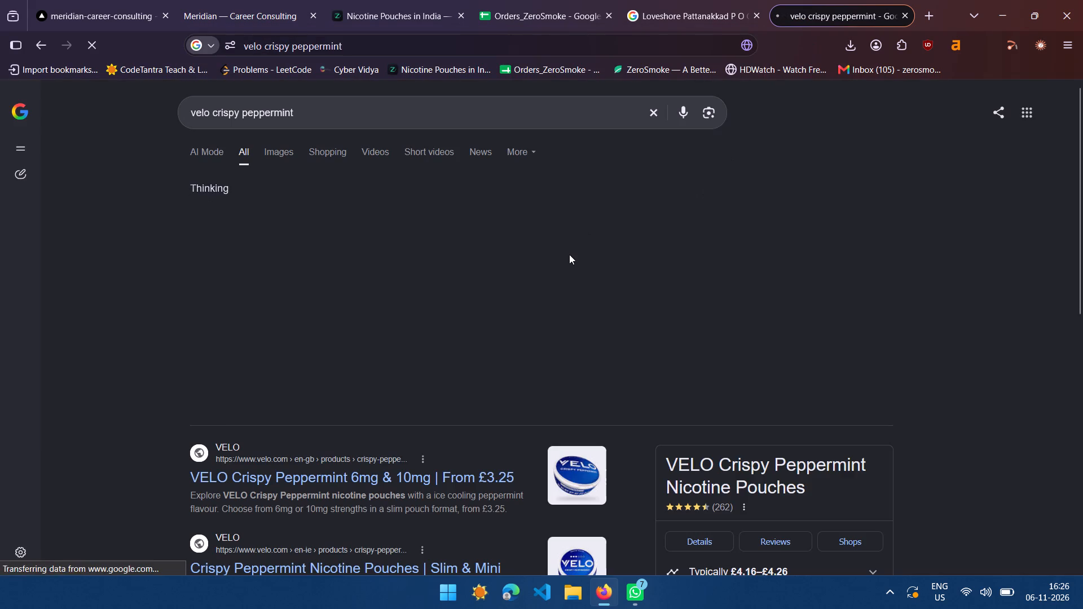
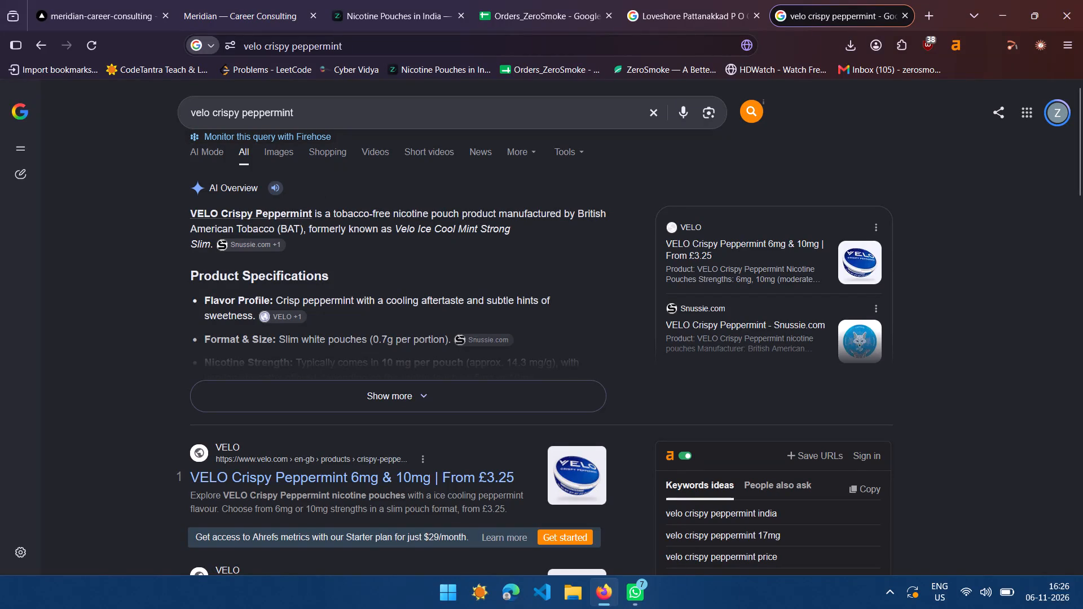
# Show the image results for velo crispy peppermint and copy the JetSnus can picture from the first row.
pyautogui.doubleClick(281, 156)
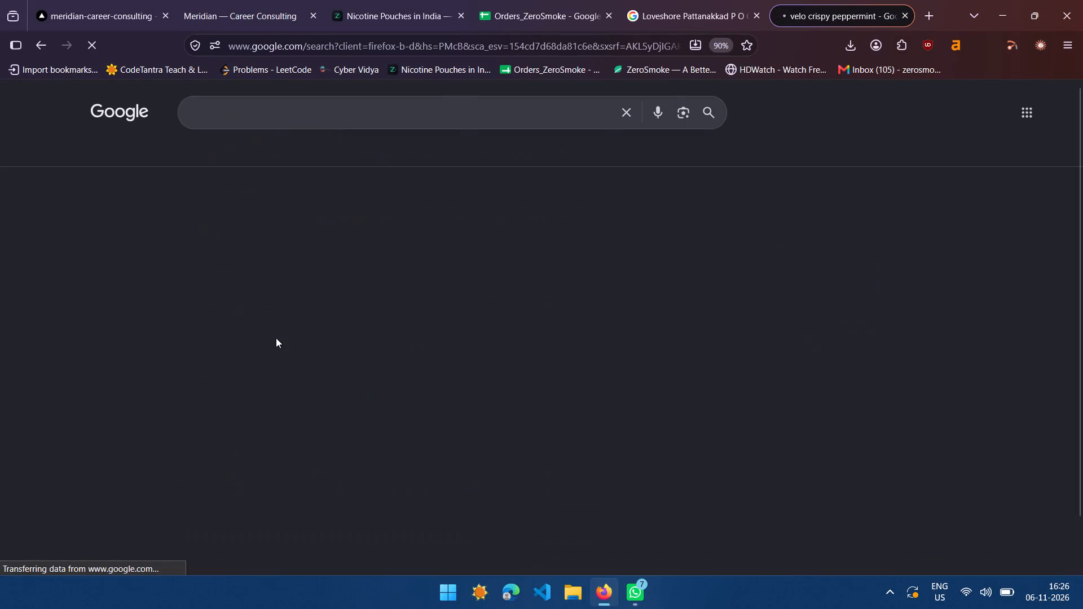
pyautogui.rightClick(421, 278)
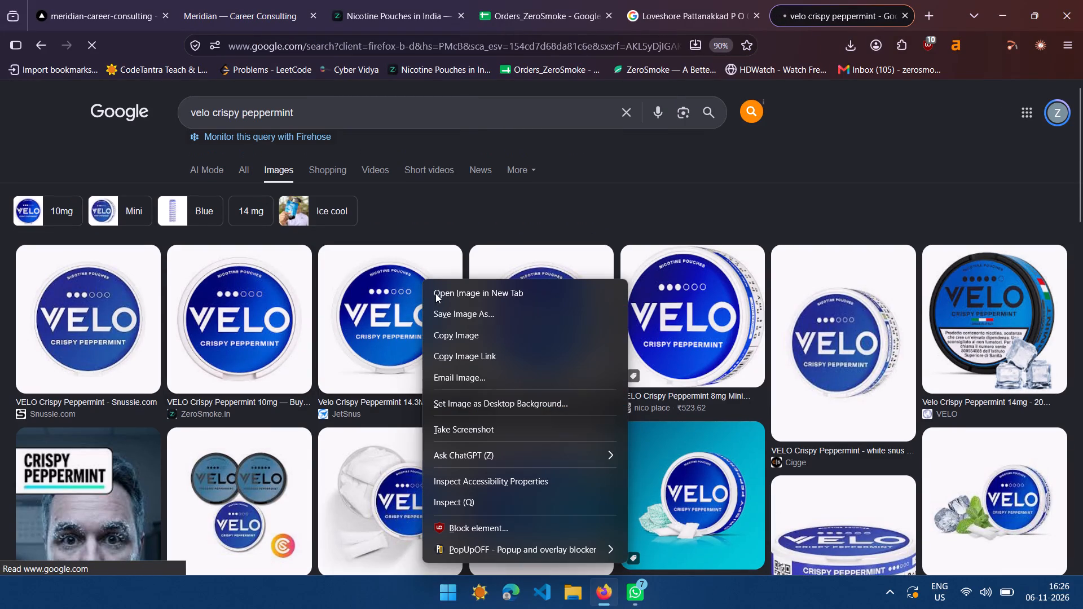
pyautogui.click(451, 338)
# Switch to WhatsApp.
pyautogui.click(631, 597)
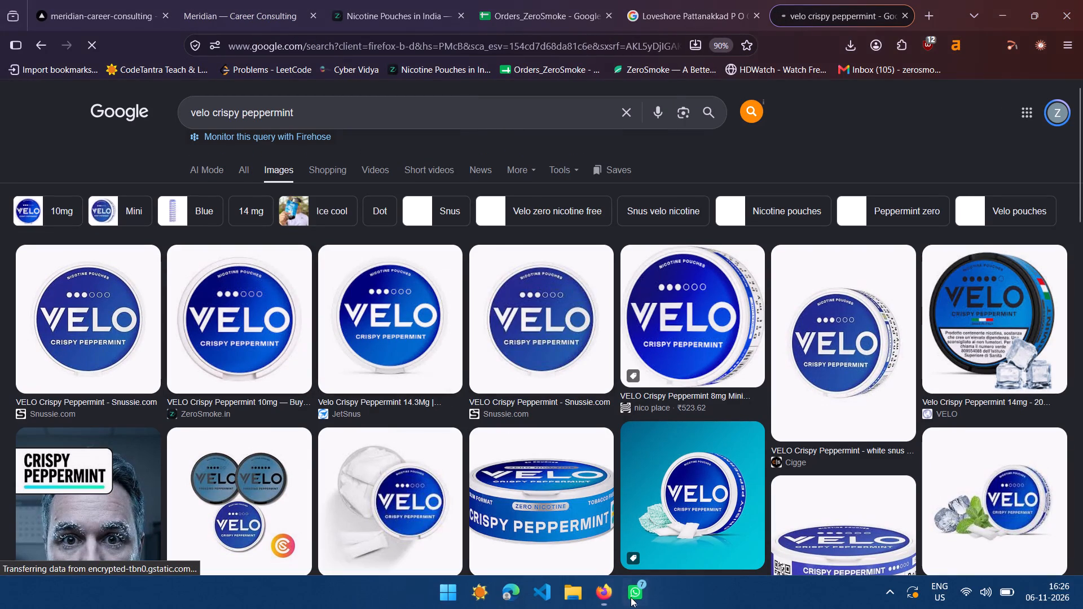